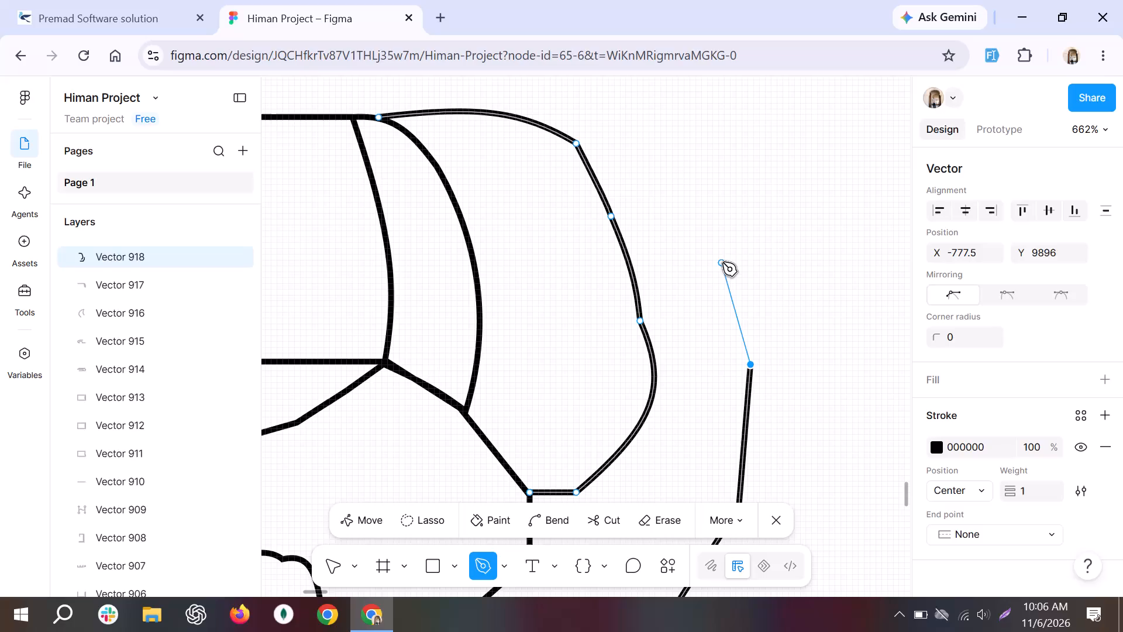
Continue the rear outer outline upward with straight pen segments and join it to the top curve of the inner rear outline.
left_click(729, 257)
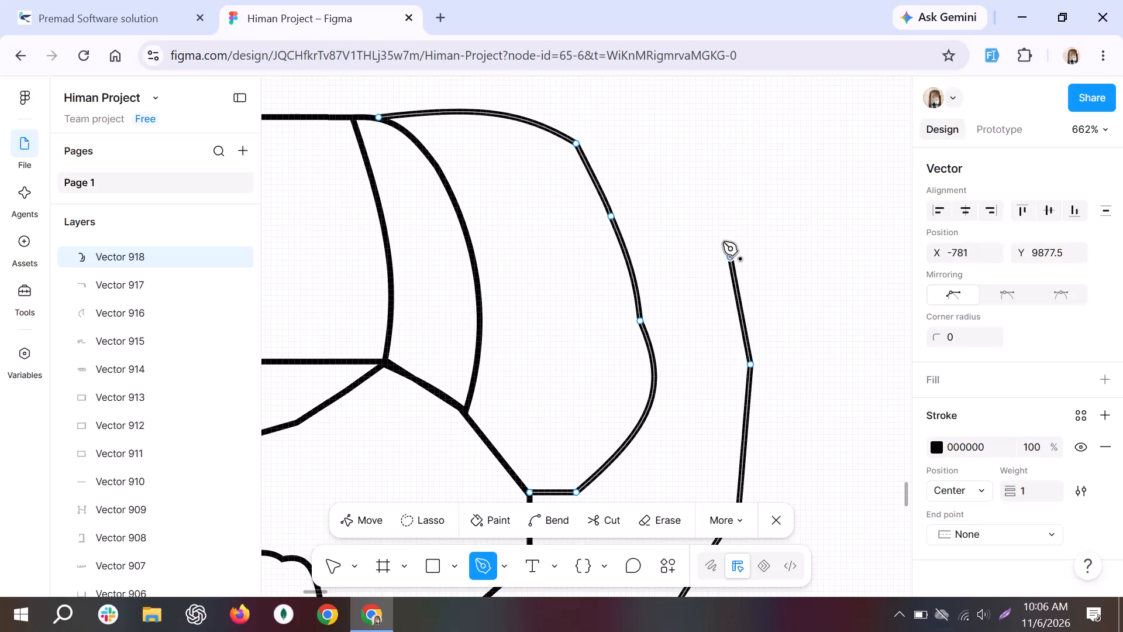
left_click(695, 174)
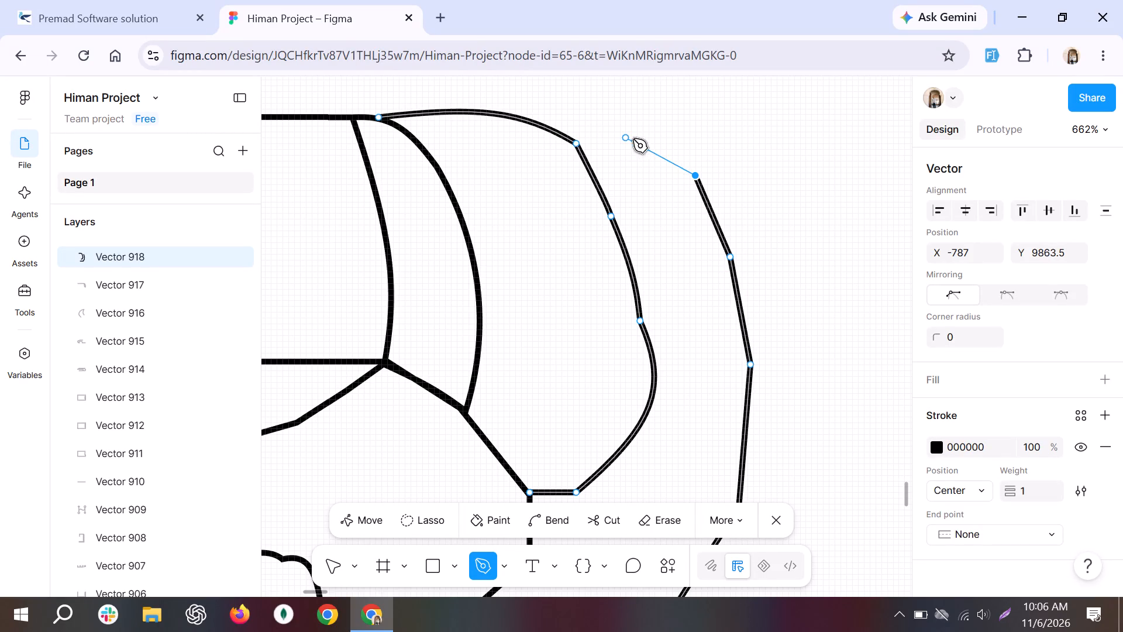
left_click(670, 132)
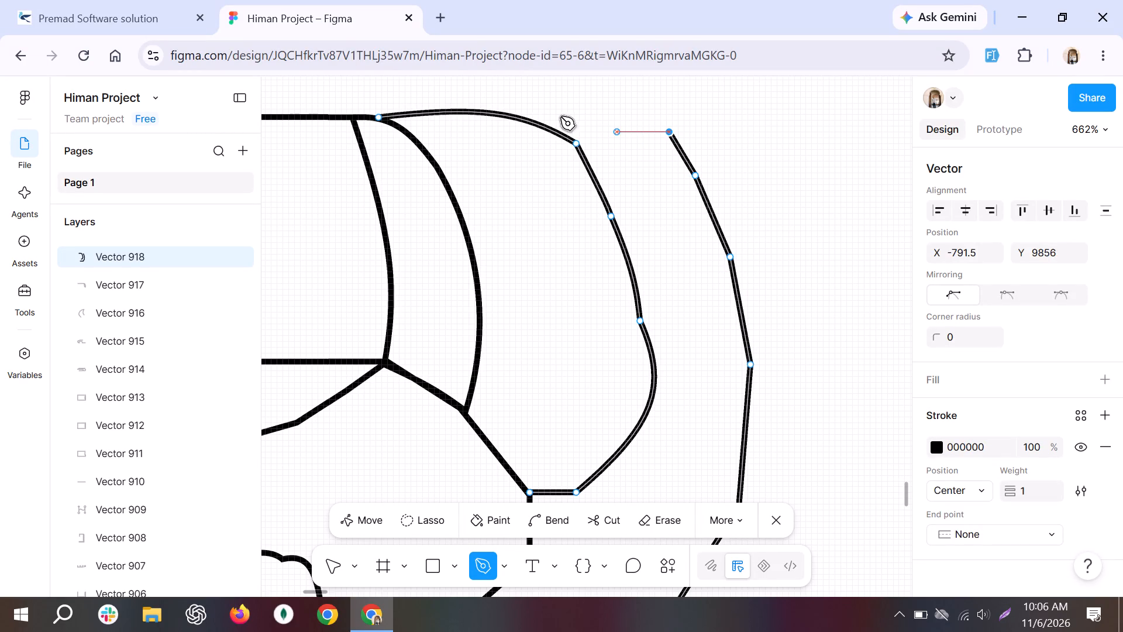
left_click(491, 110)
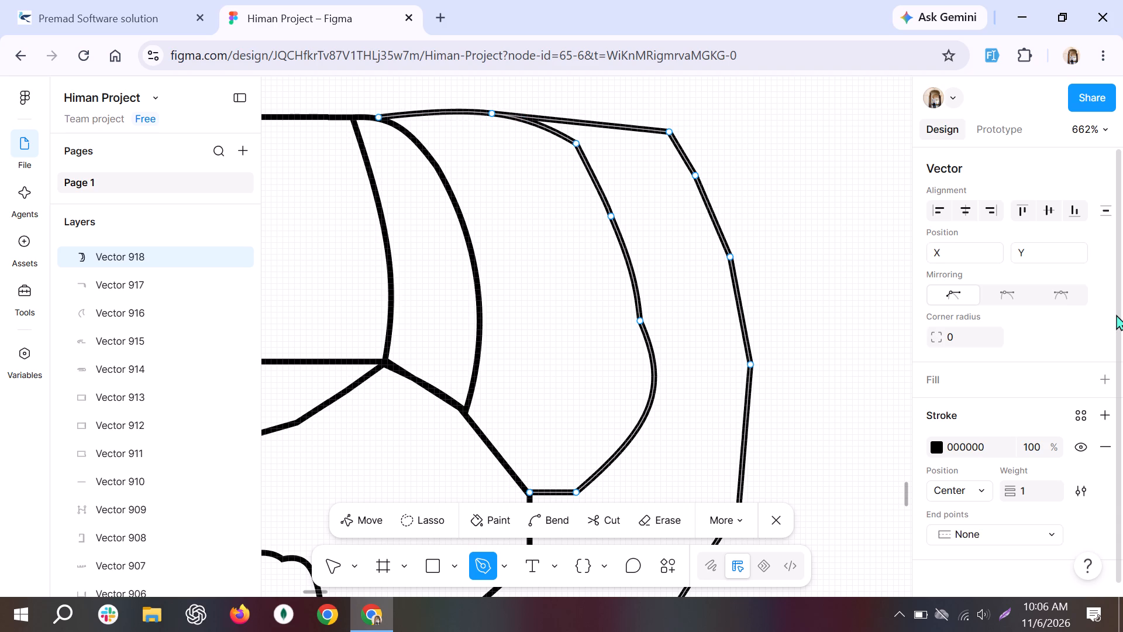
Bend the lower segments of the rear outer outline slightly outward into a smoother curve.
left_click(536, 519)
scroll(536, 519, "down", 2, "ctrl")
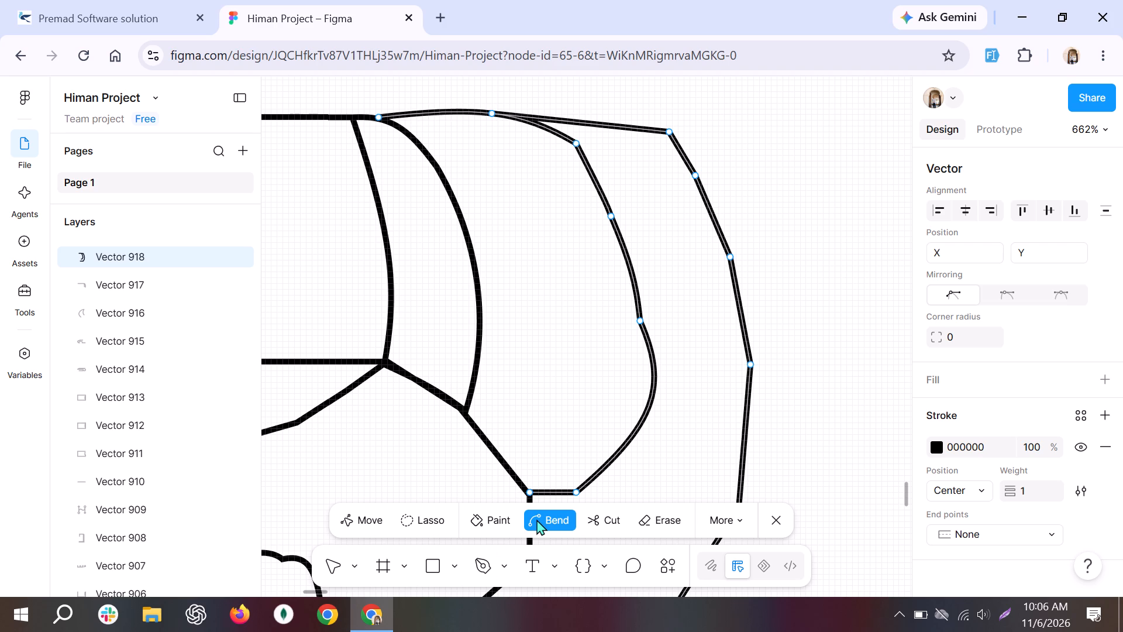
scroll(638, 349, "down", 5, "ctrl")
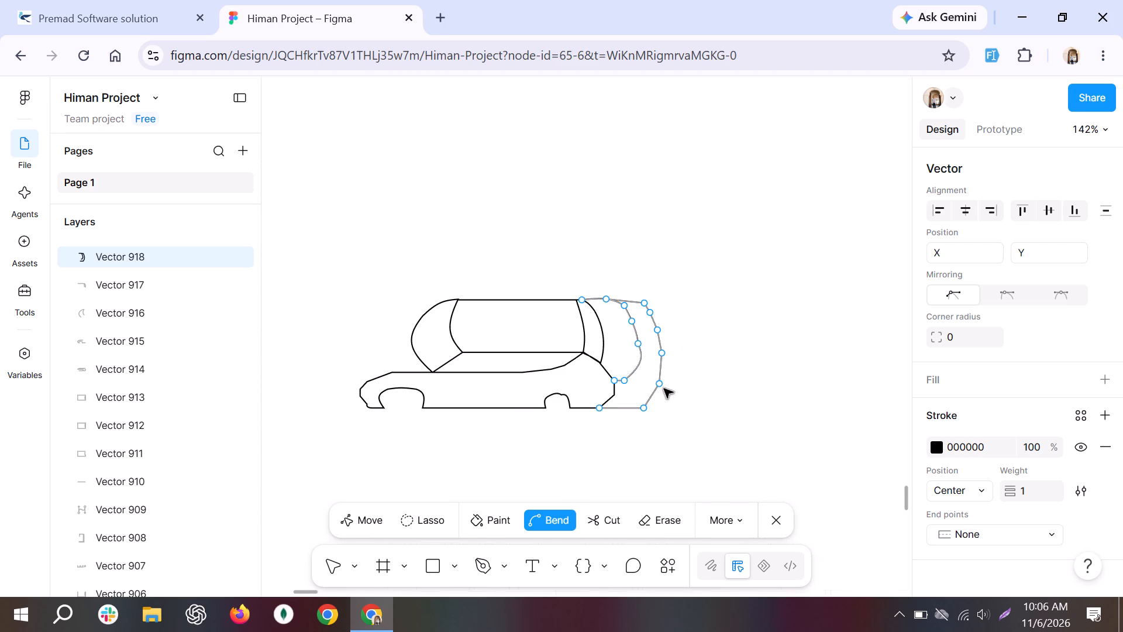
left_click_drag(647, 395, 671, 392)
left_click_drag(671, 392, 654, 395)
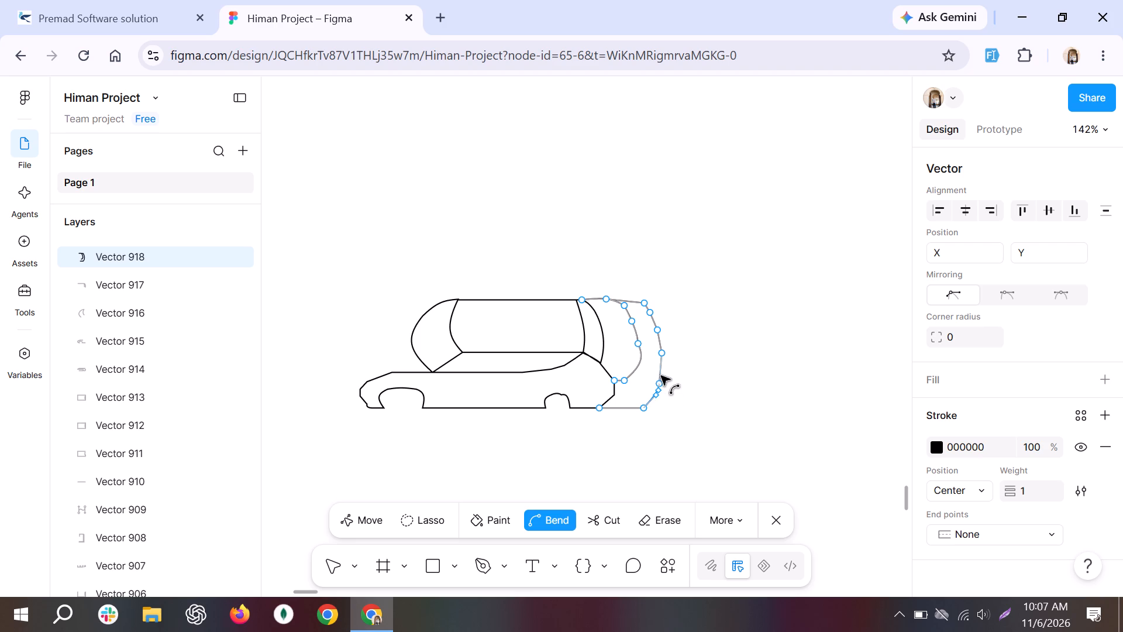
left_click(661, 368)
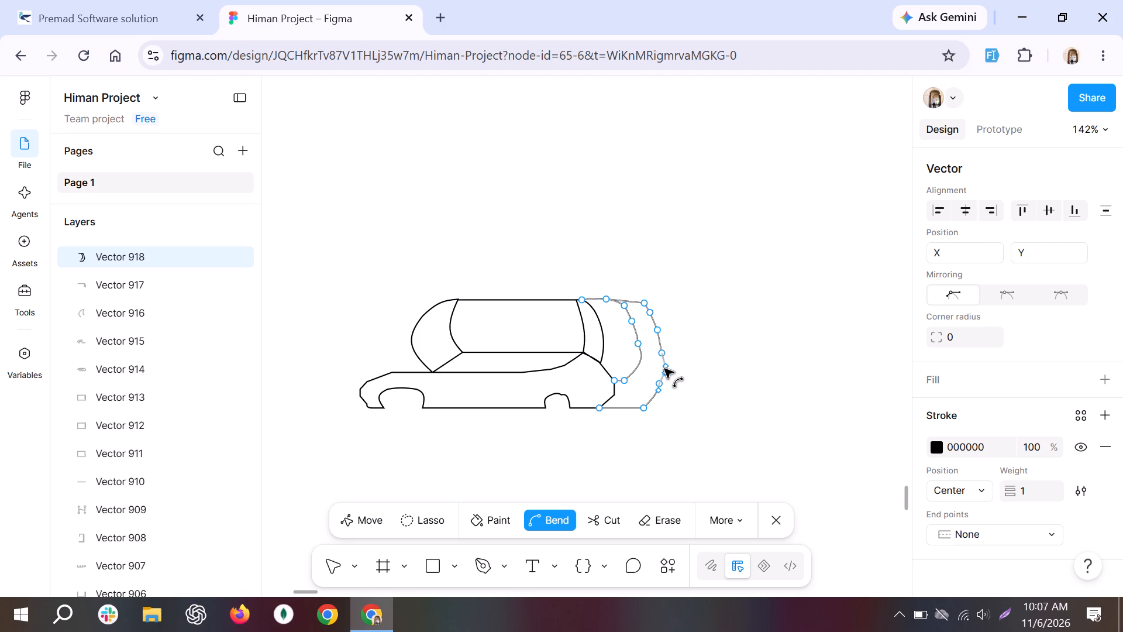
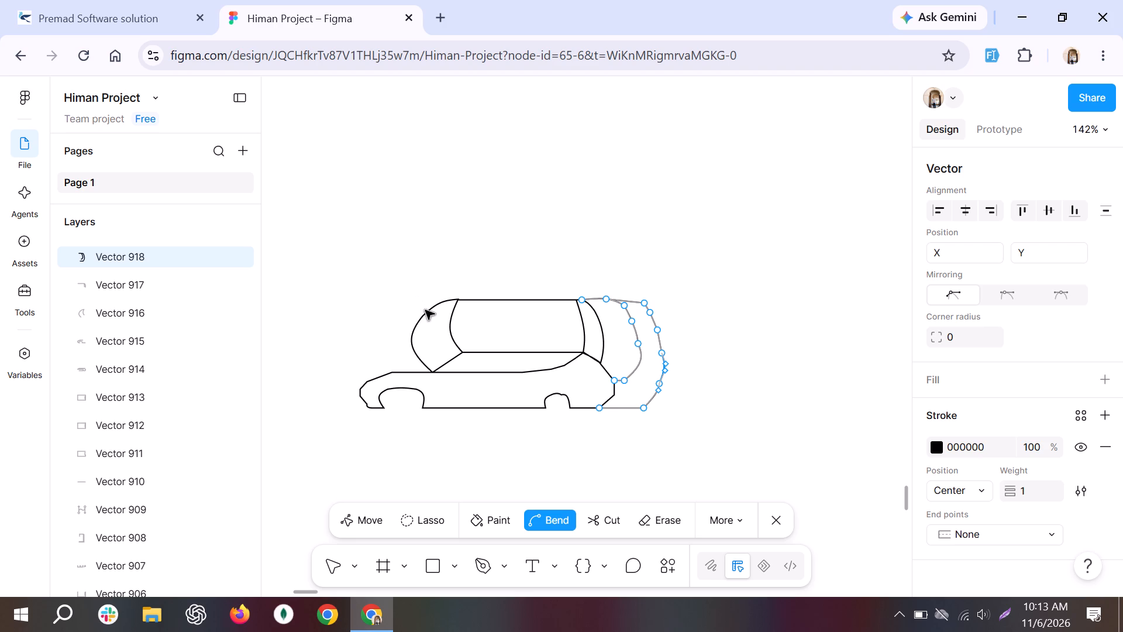
Start the front outline with a straight horizontal Pen segment from the cabin's upper front curve forward to about X -1005, Y 9858.
left_click(487, 564)
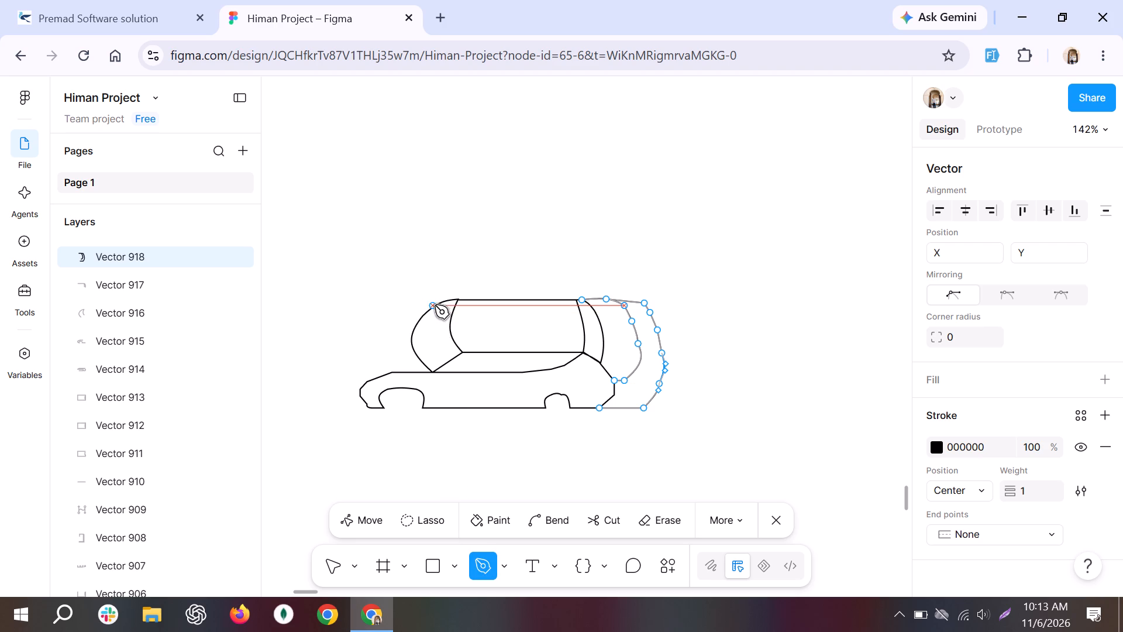
left_click(436, 305)
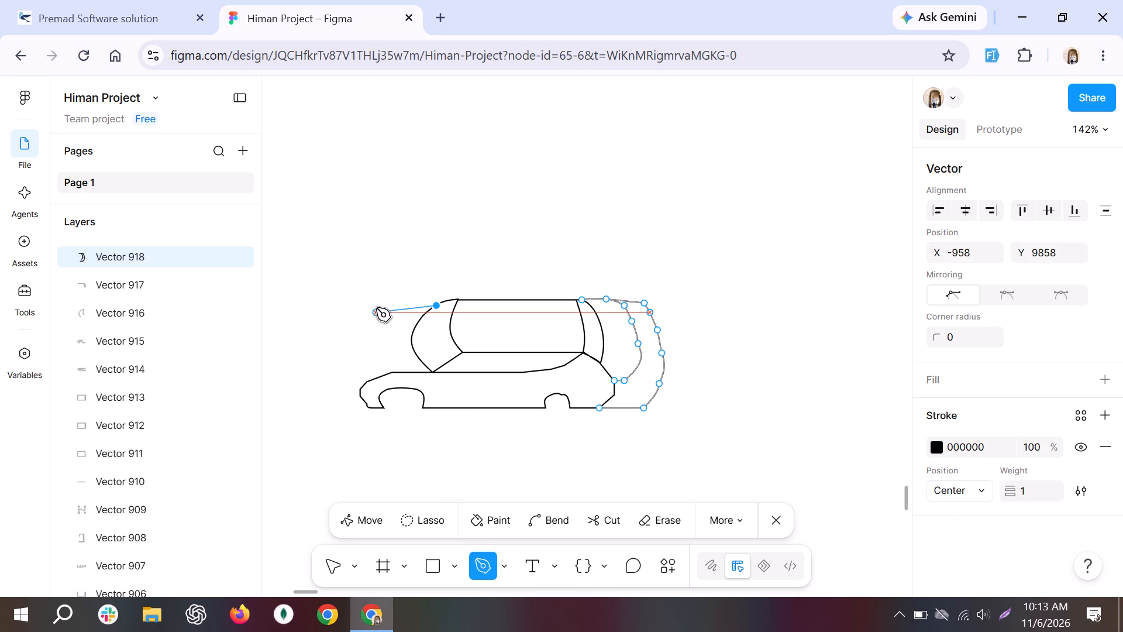
left_click(377, 307)
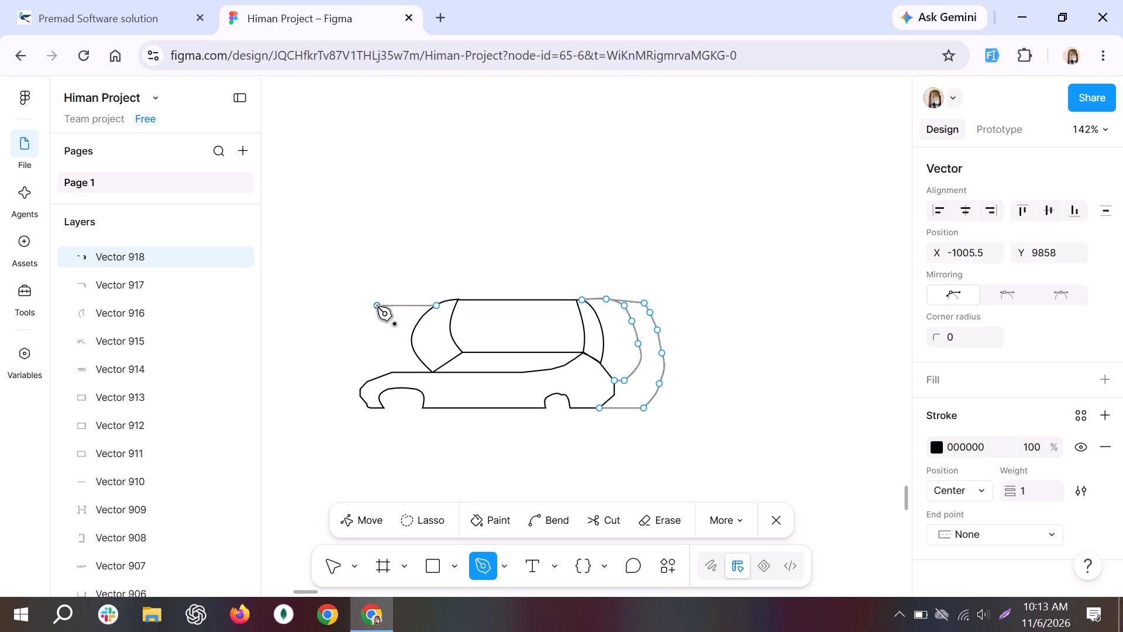
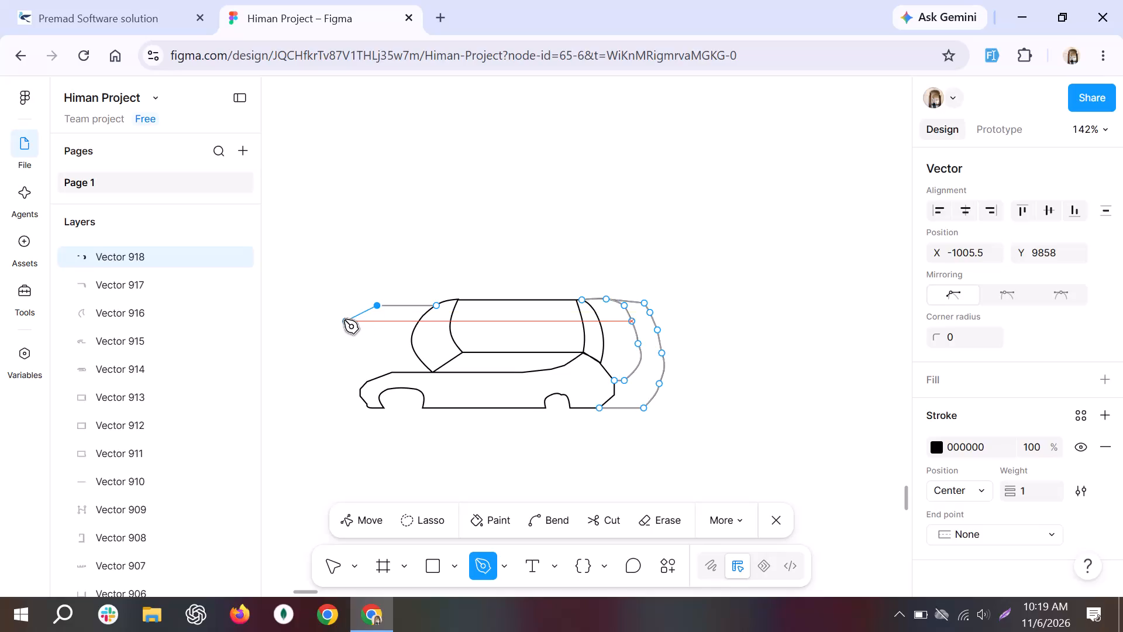
Draw the front section's inner edge down to about X -1021, Y 9940, and its outer edge via X -1056, Y 9870 back to the top line.
left_click(343, 312)
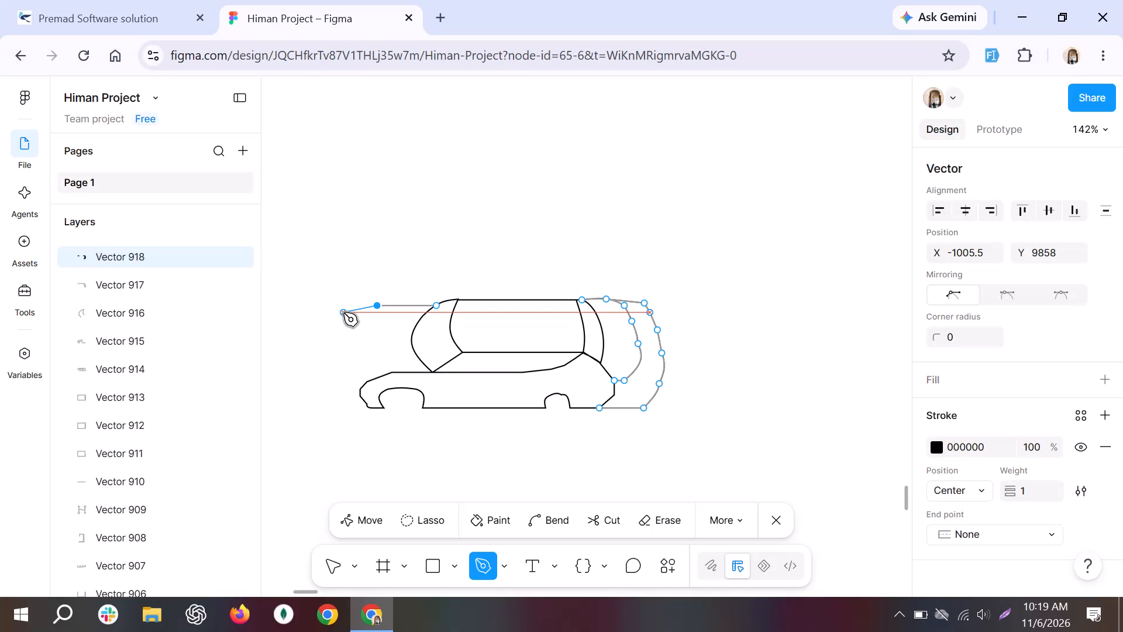
left_click(357, 390)
left_click(359, 406)
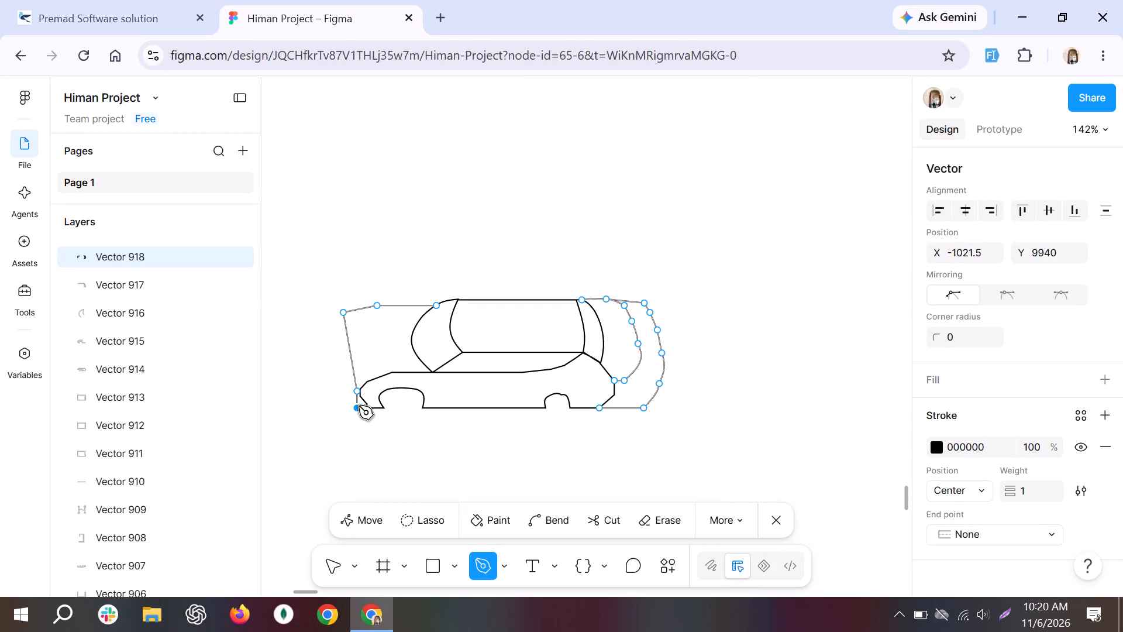
left_click(326, 380)
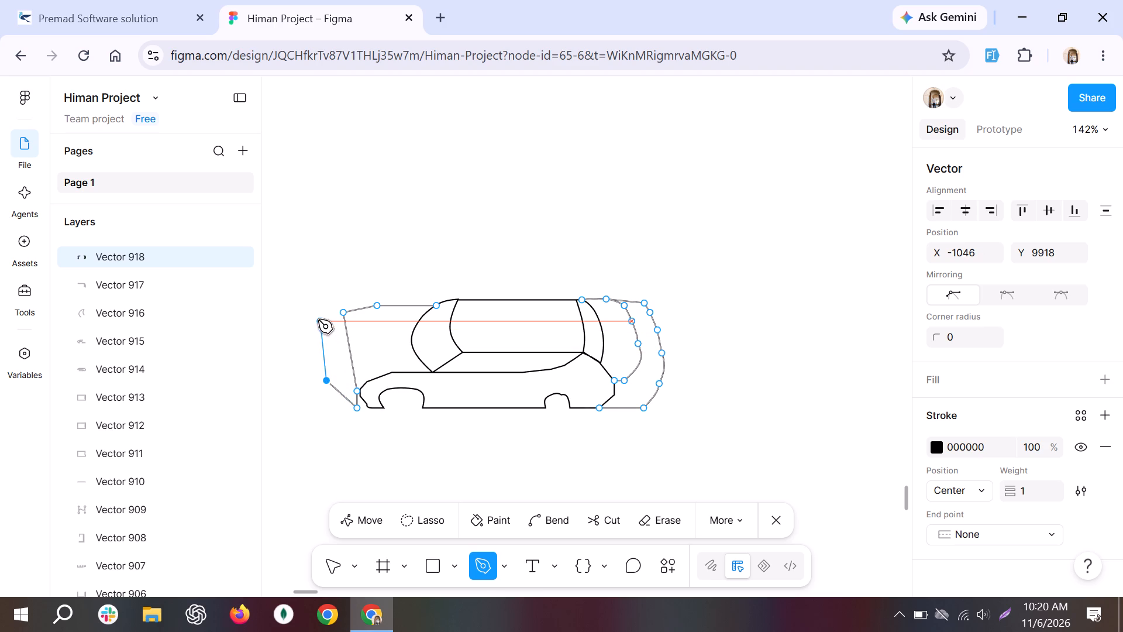
left_click(314, 320)
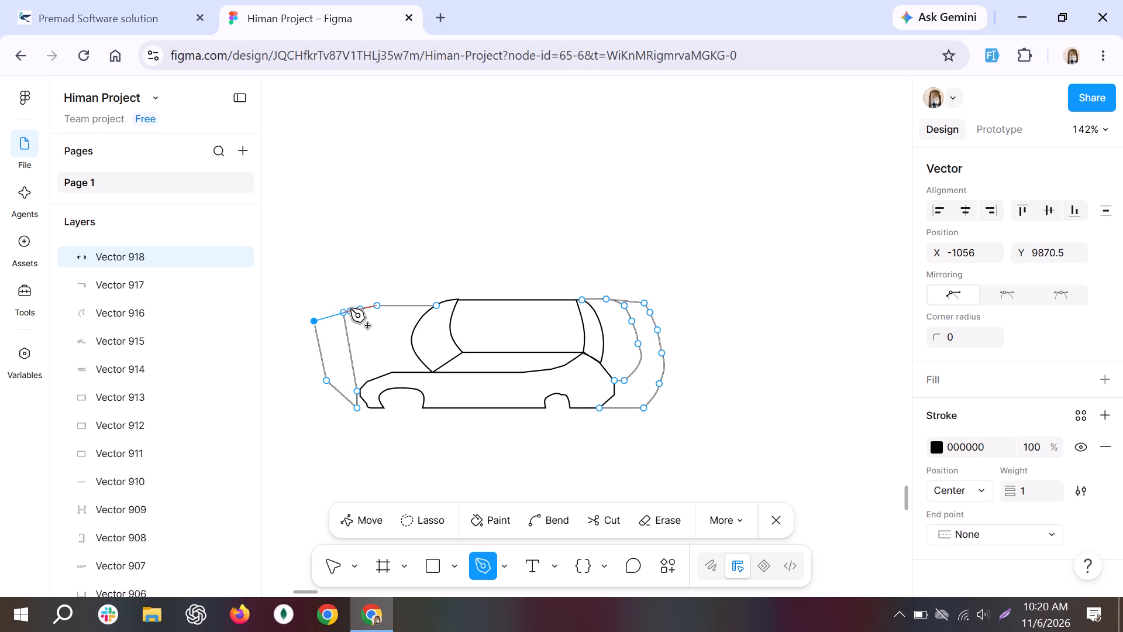
left_click(350, 308)
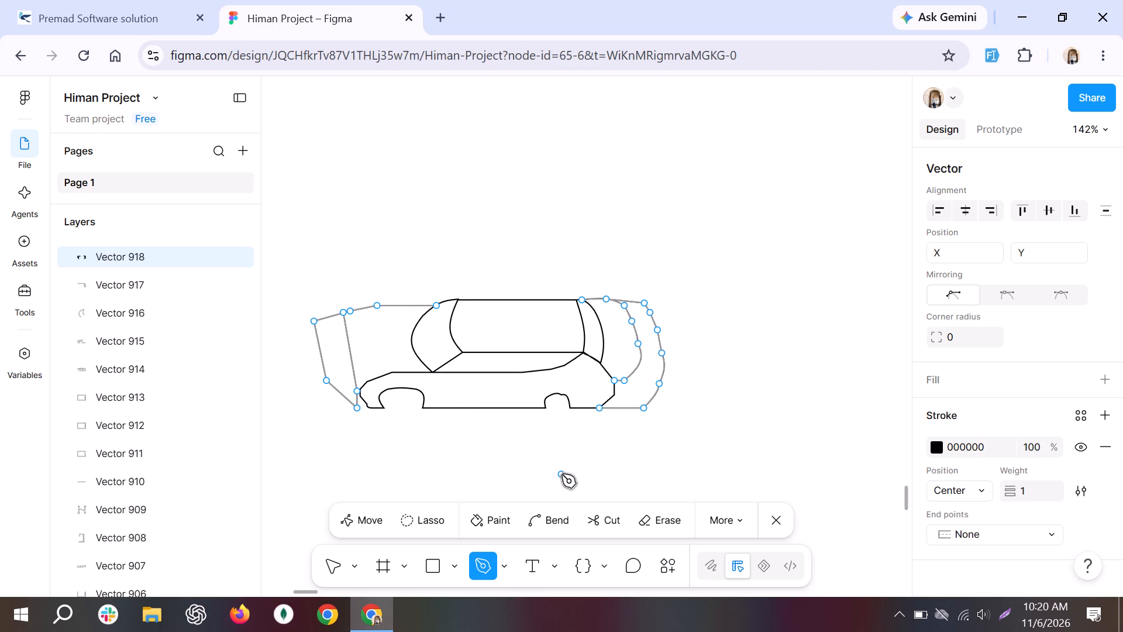
Bend the front section's inner, outer, lower and top segments into gentle outward curves, and finish editing the vector.
left_click(536, 517)
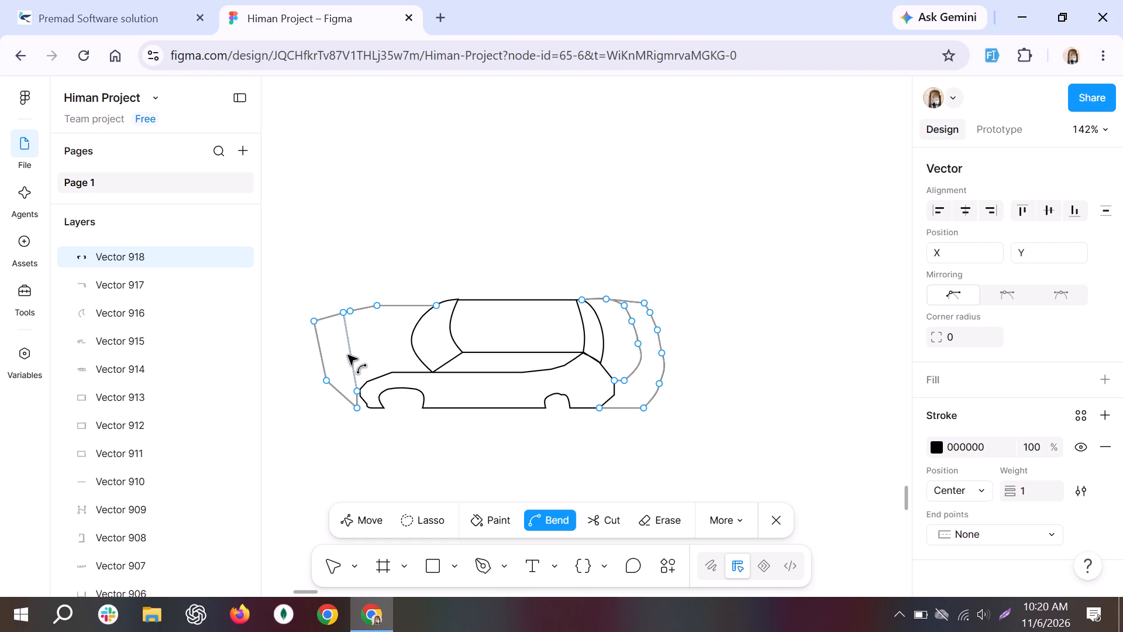
left_click_drag(348, 355, 337, 356)
left_click_drag(337, 356, 337, 357)
left_click_drag(317, 352, 313, 360)
left_click(334, 390)
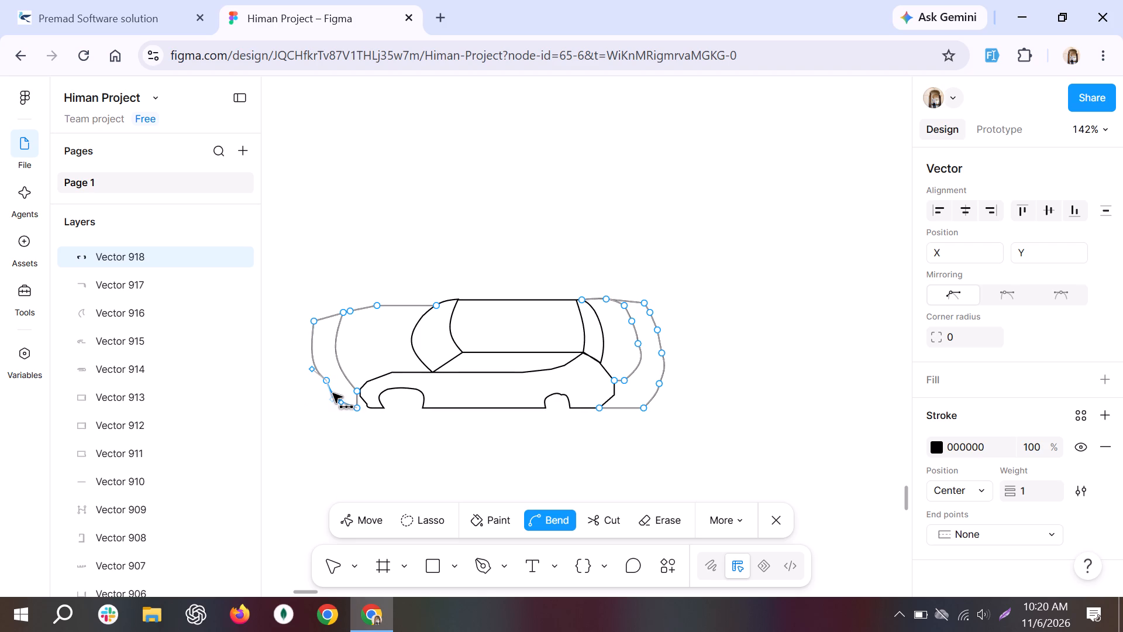
left_click(325, 316)
left_click(361, 308)
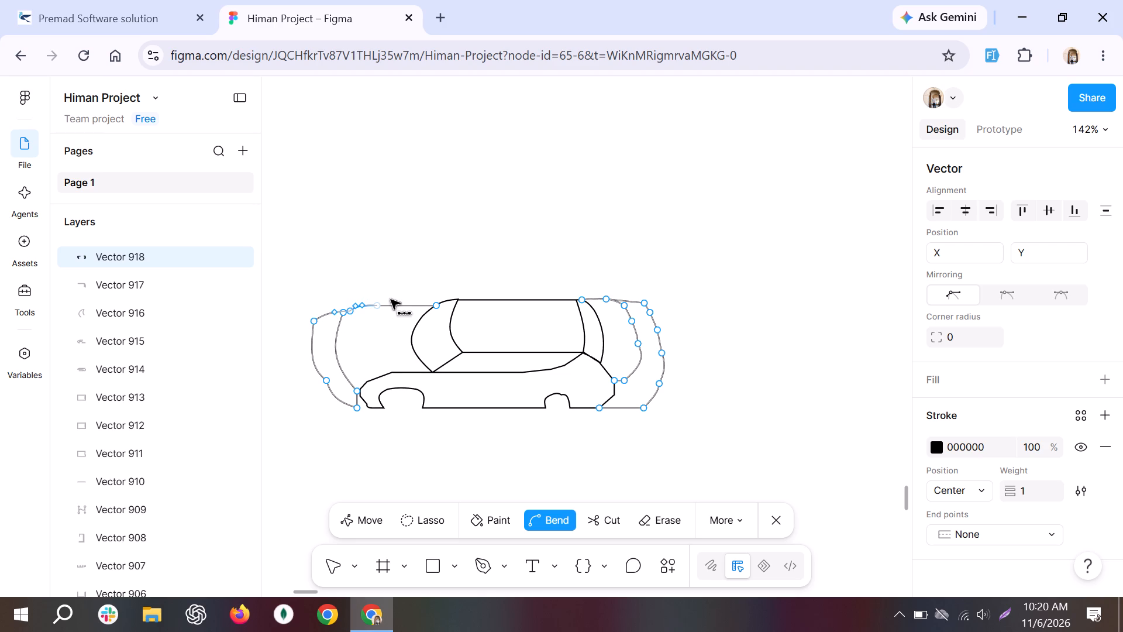
left_click_drag(399, 303, 391, 299)
left_click_drag(391, 299, 392, 301)
left_click(569, 226)
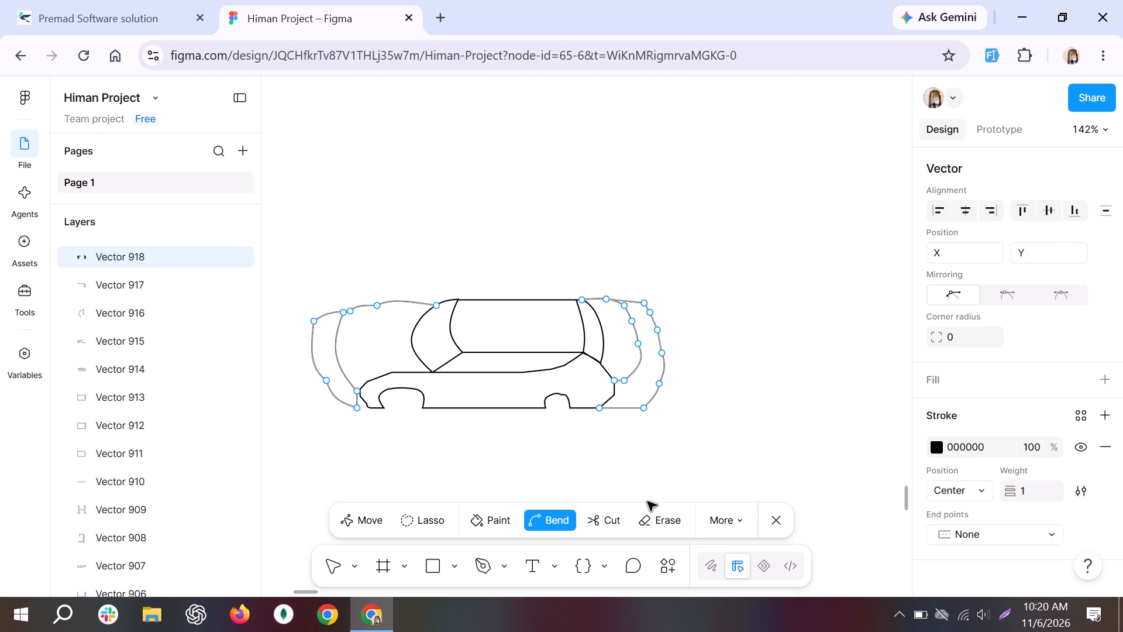
left_click(777, 524)
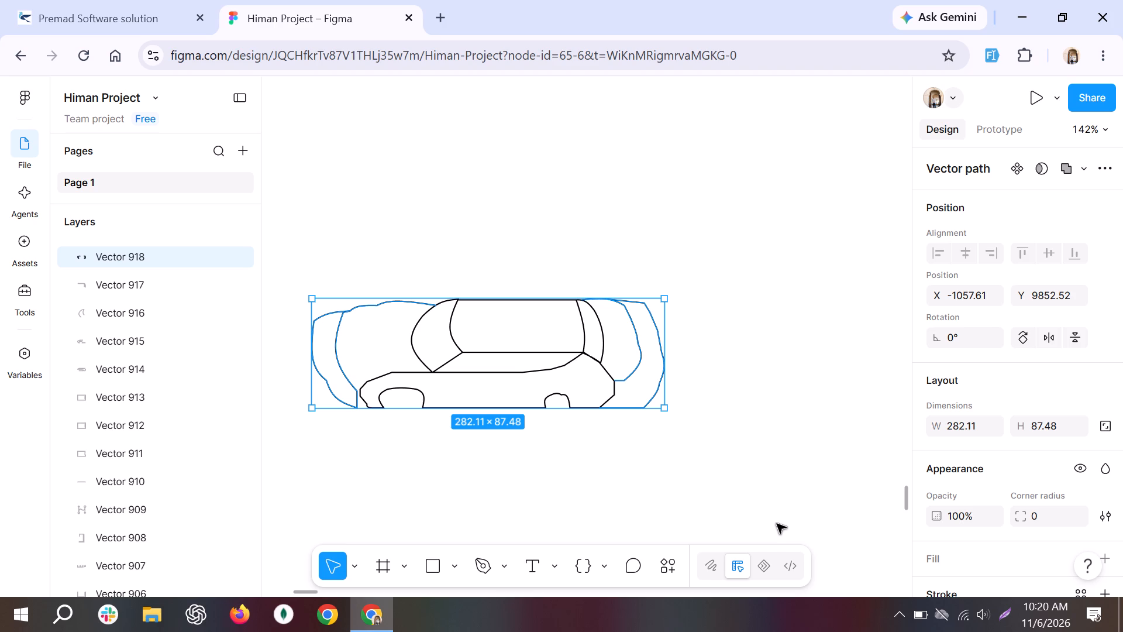
left_click(623, 511)
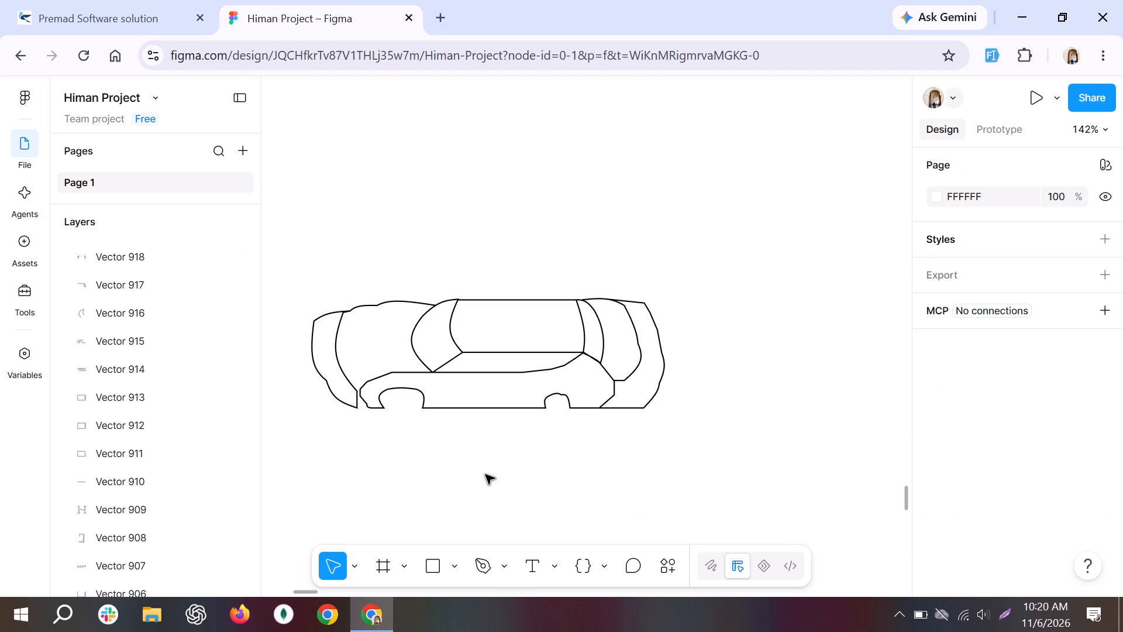
Start a separate Pen path in the empty area below the vehicle, horizontal from X -811 to -925.5 at Y 10114.5, sloping down to X -998.5, Y 10136.
left_click(481, 566)
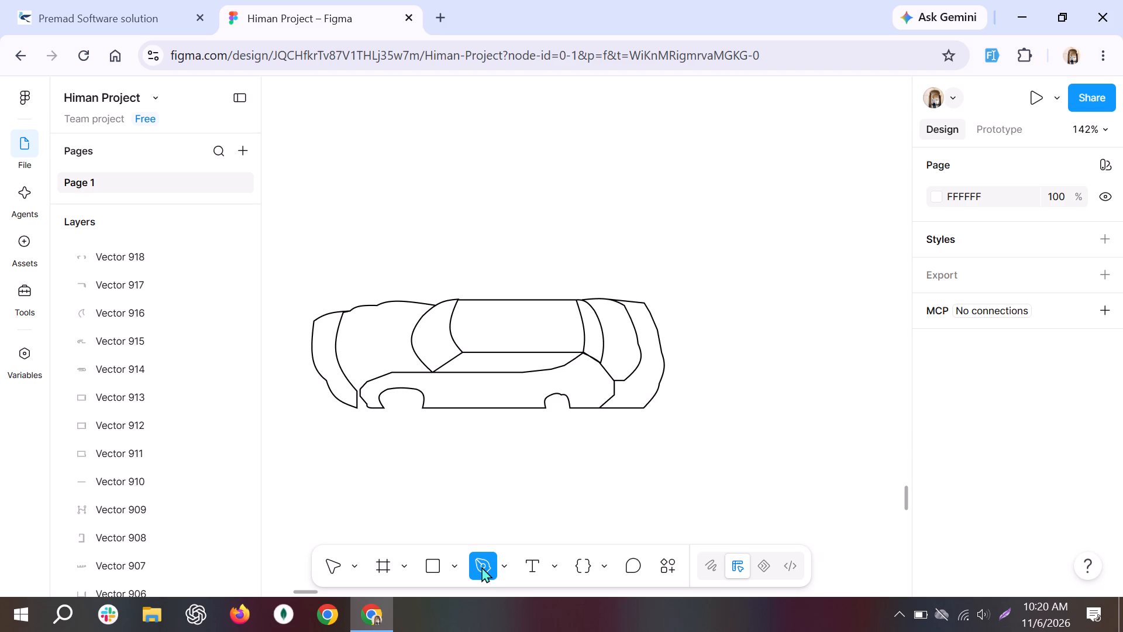
scroll(553, 218, "up", 2, "ctrl")
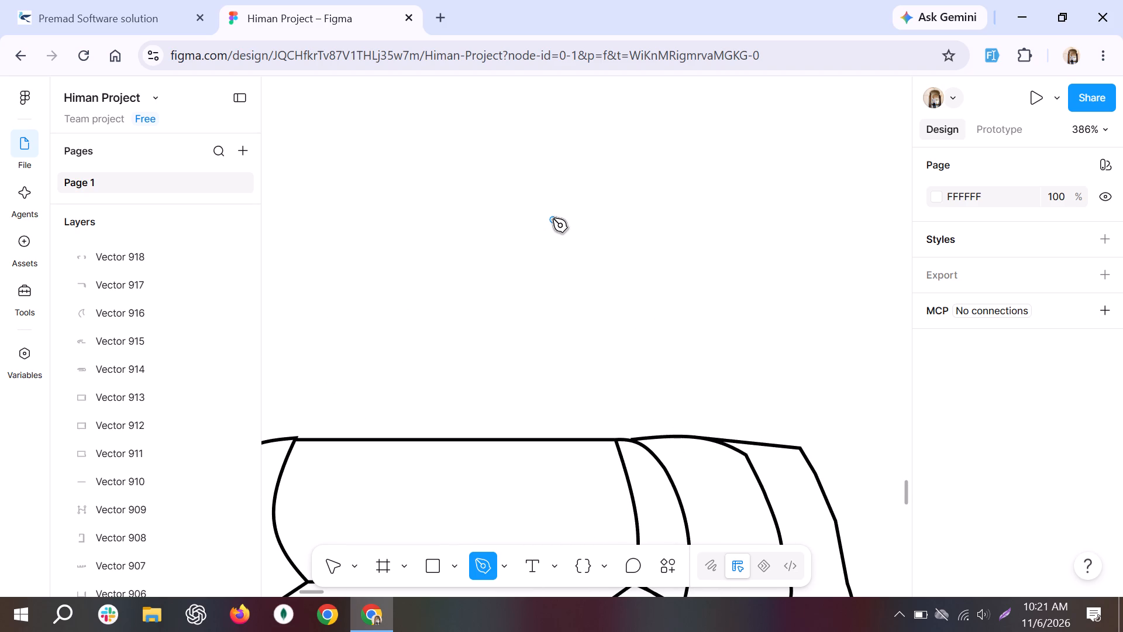
scroll(553, 218, "down", 2, "ctrl")
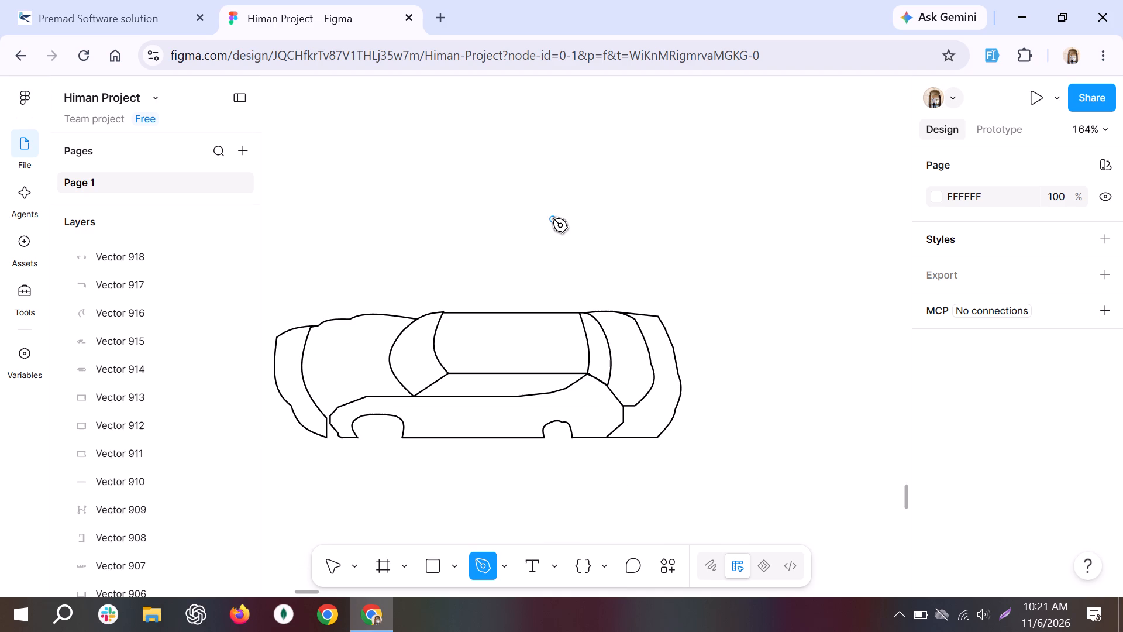
scroll(533, 125, "down", 1, "ctrl")
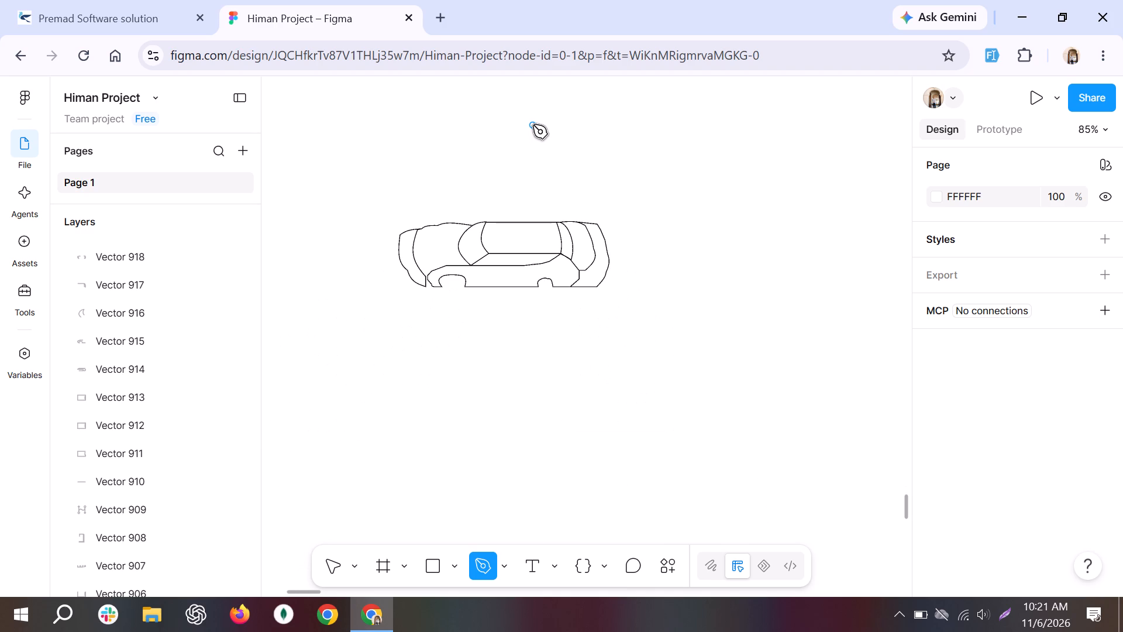
scroll(526, 363, "up", 2, "ctrl")
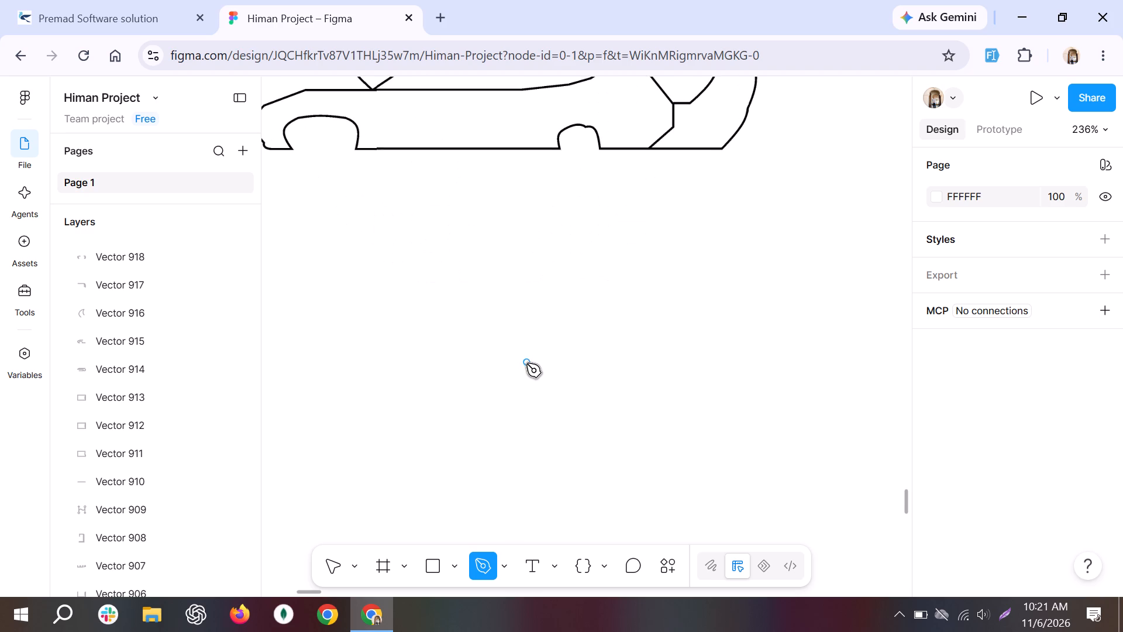
scroll(535, 375, "down", 1, "ctrl")
scroll(566, 376, "down", 1)
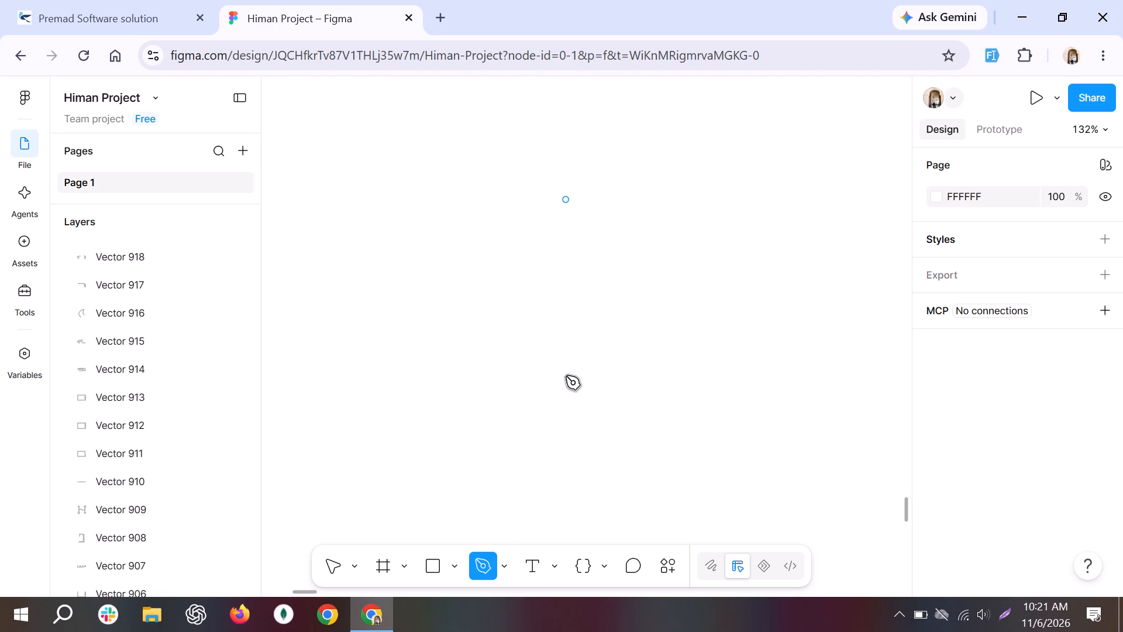
left_click(618, 274)
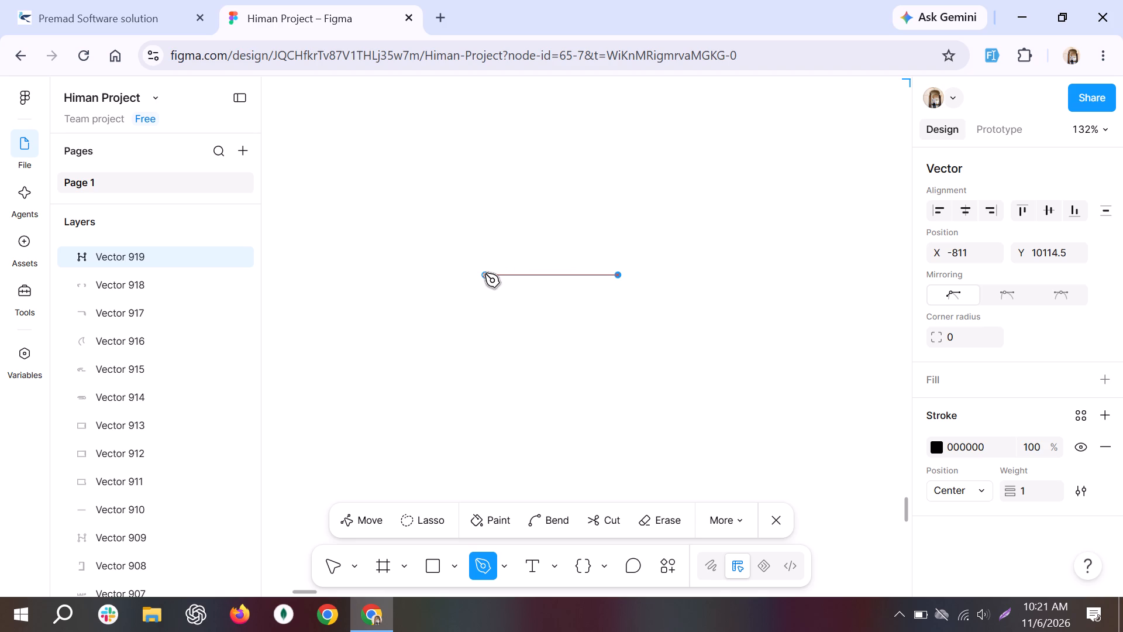
left_click(485, 273)
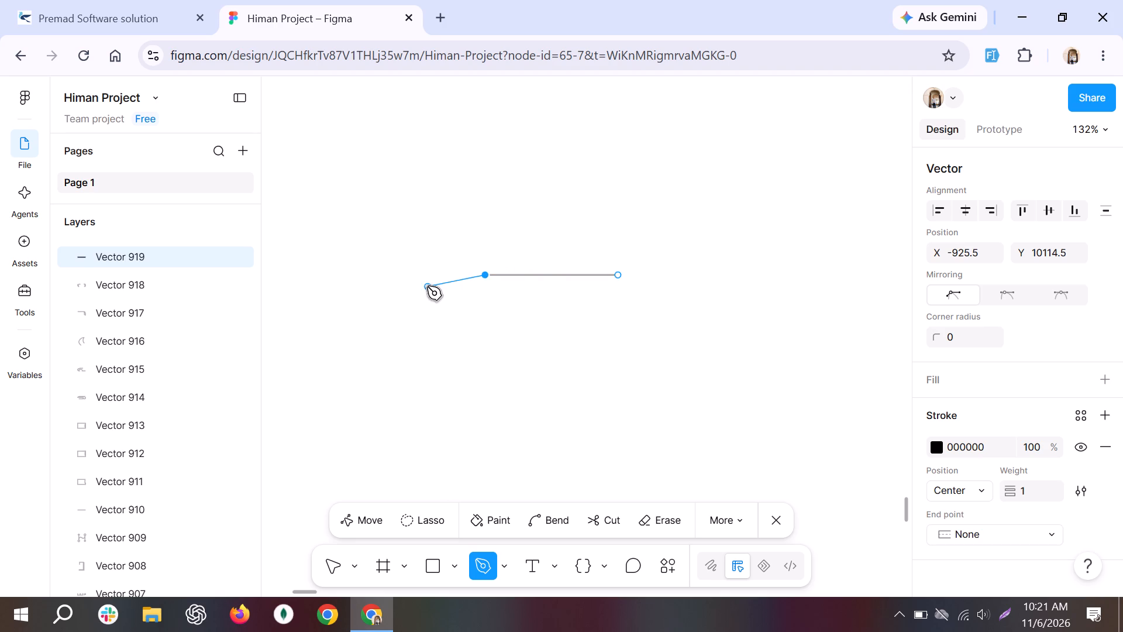
left_click(427, 286)
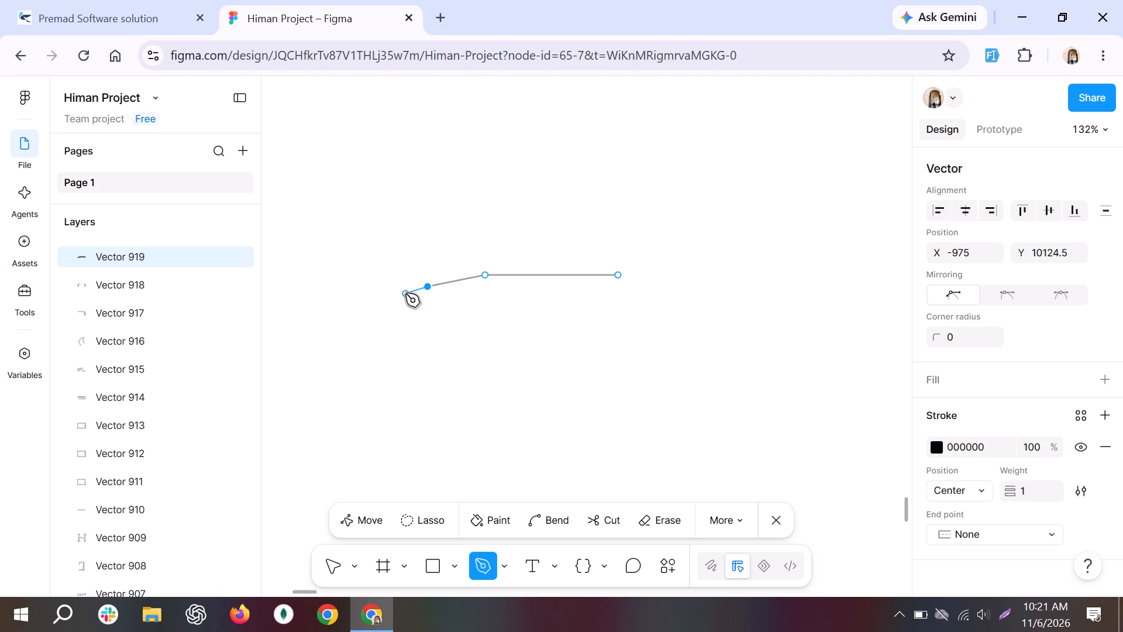
left_click(400, 300)
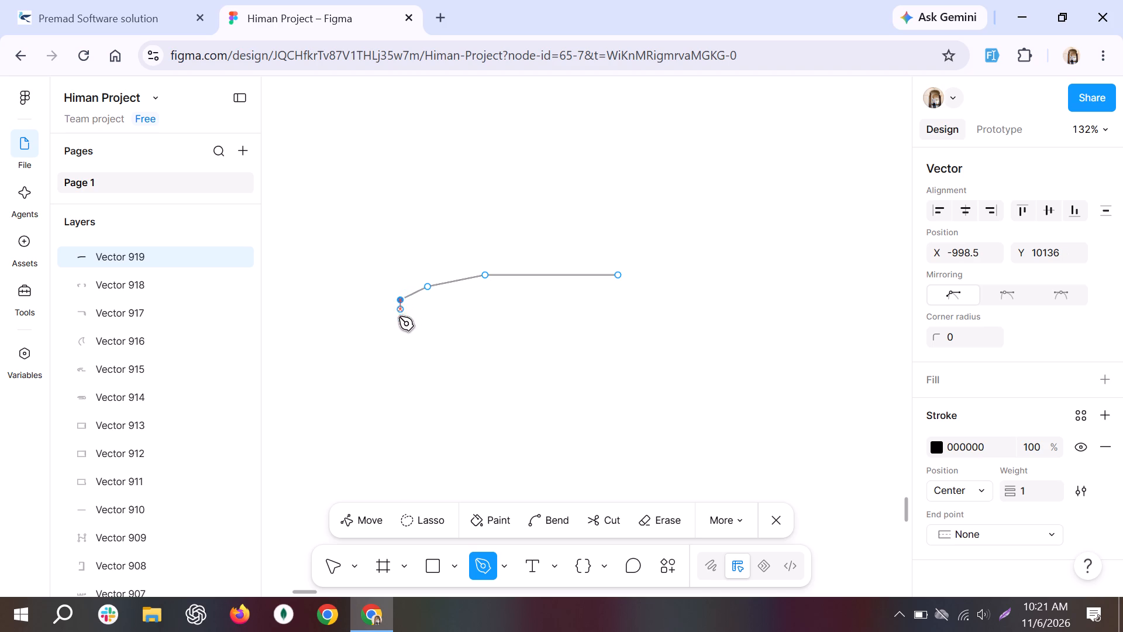
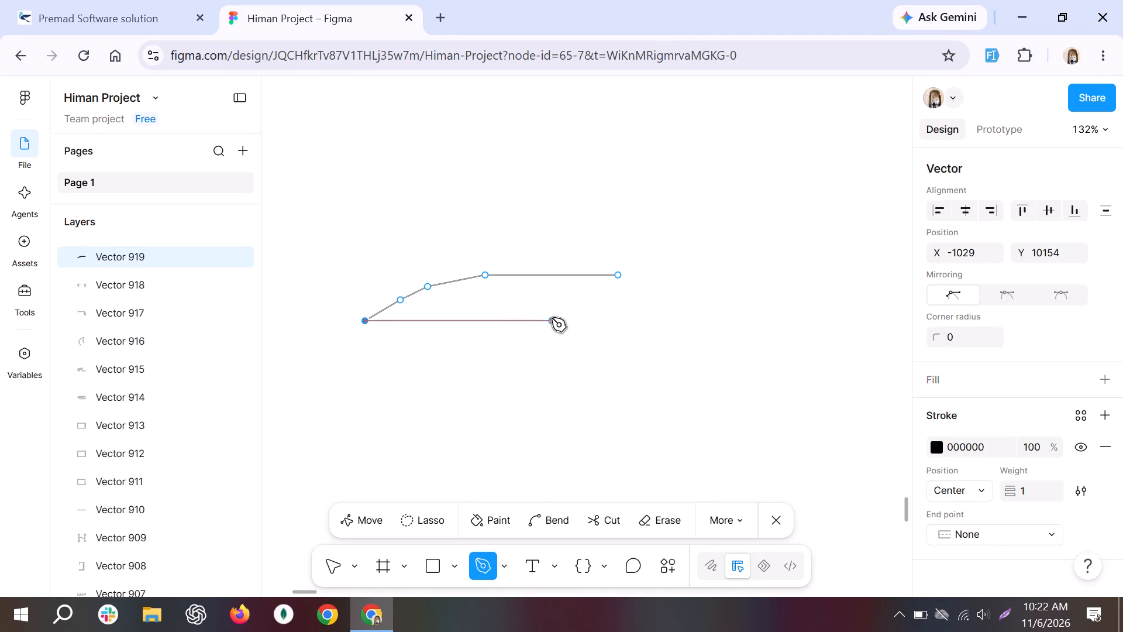
Continue the outline's lower edge through X -834, Y 10146.5 and X -781.5, Y 10136 to X -733.5, Y 10114.5, and close it along the top line.
left_click(591, 311)
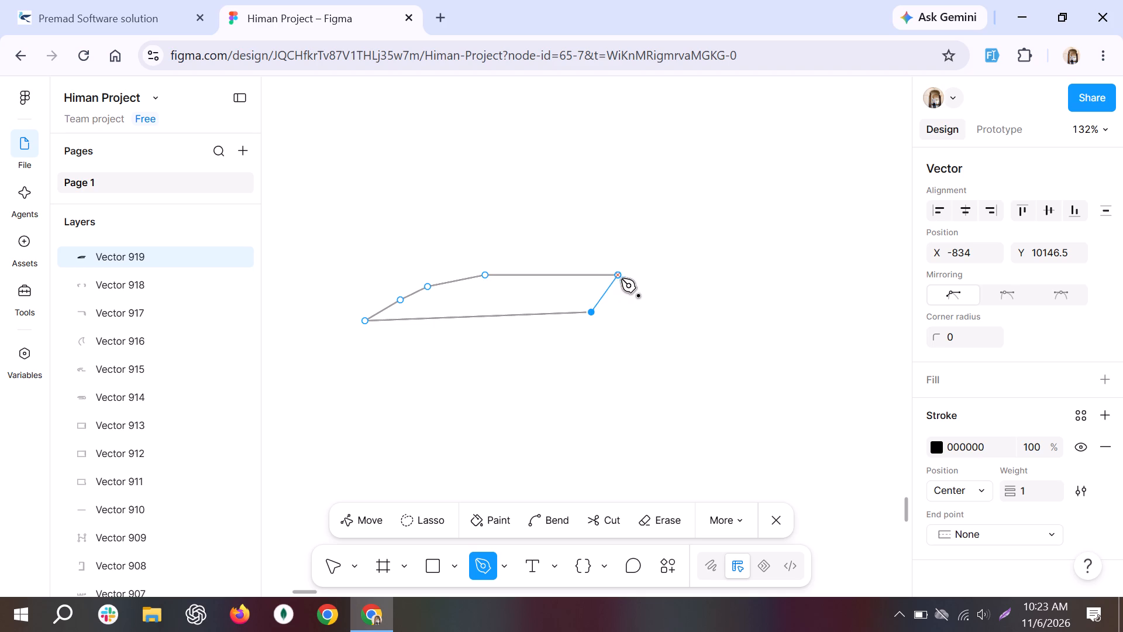
left_click(652, 303)
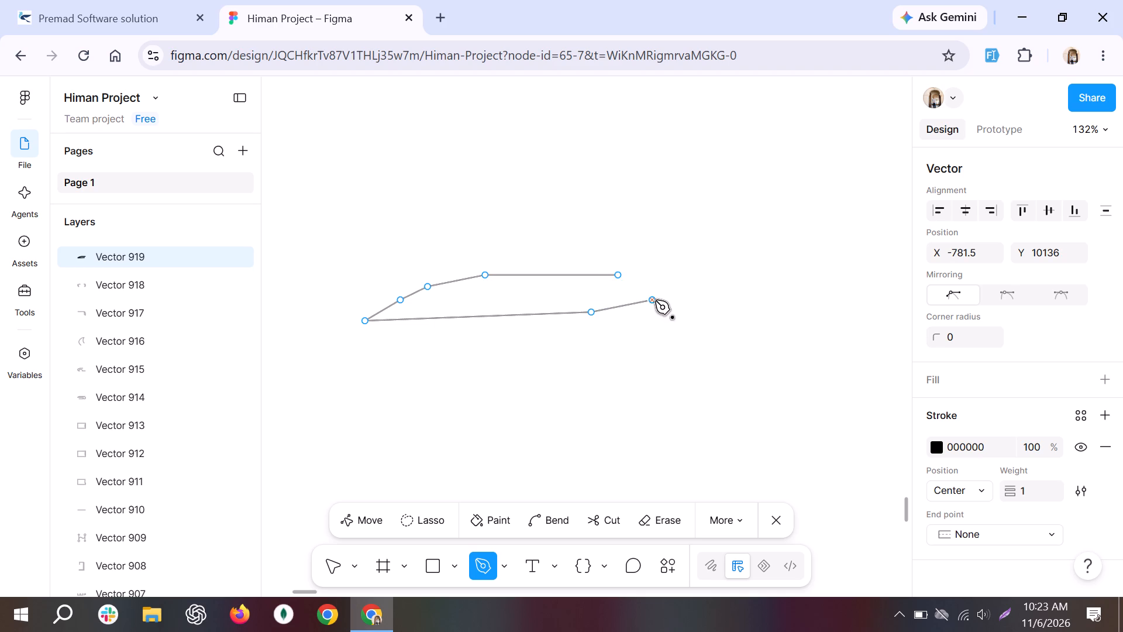
left_click(708, 279)
left_click(614, 273)
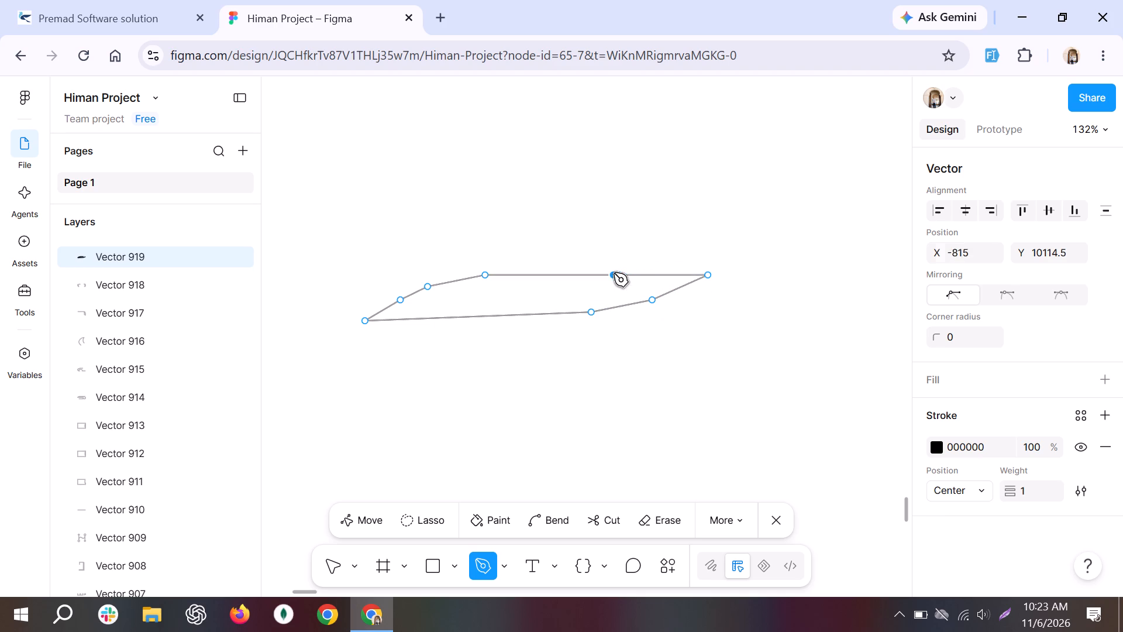
Bend the three sloping segments at the outline's left end into a soft, slightly rounded slope.
left_click(534, 512)
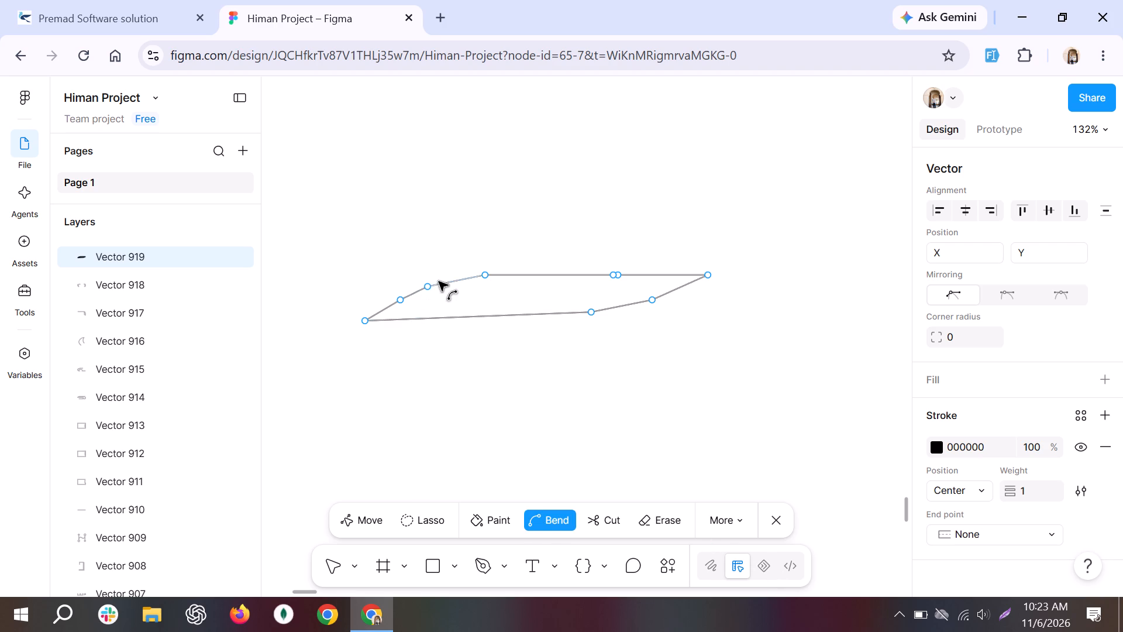
left_click_drag(443, 290, 452, 304)
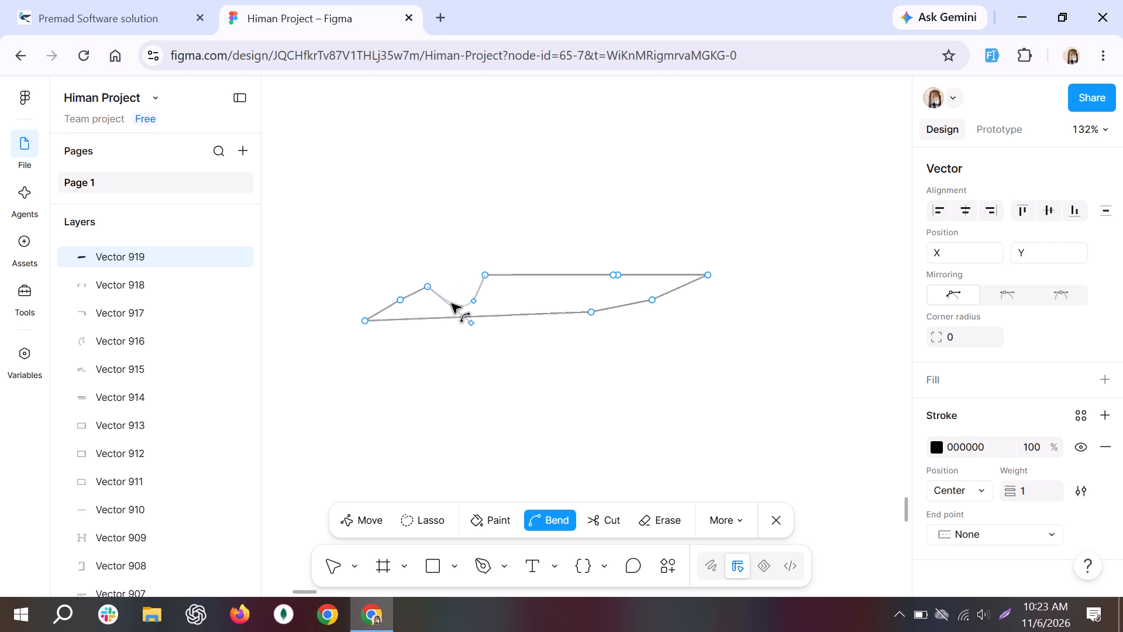
left_click_drag(452, 304, 438, 283)
left_click_drag(438, 283, 438, 284)
left_click_drag(419, 291, 422, 295)
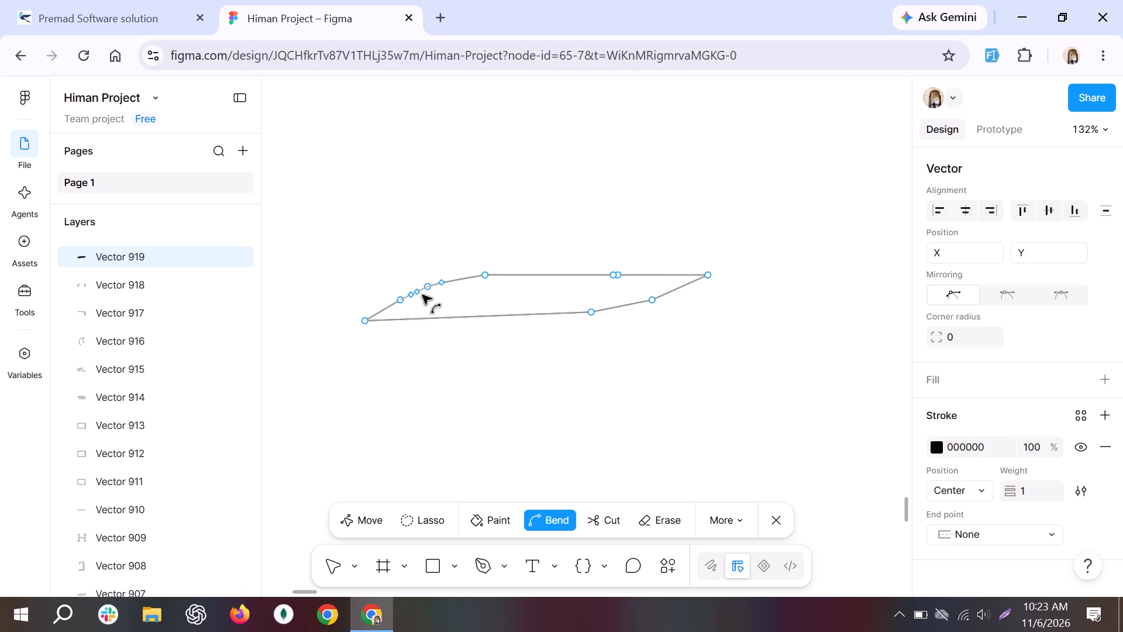
left_click_drag(422, 295, 411, 293)
left_click_drag(411, 293, 412, 293)
left_click_drag(380, 314, 378, 315)
left_click_drag(378, 315, 374, 315)
left_click_drag(374, 315, 364, 317)
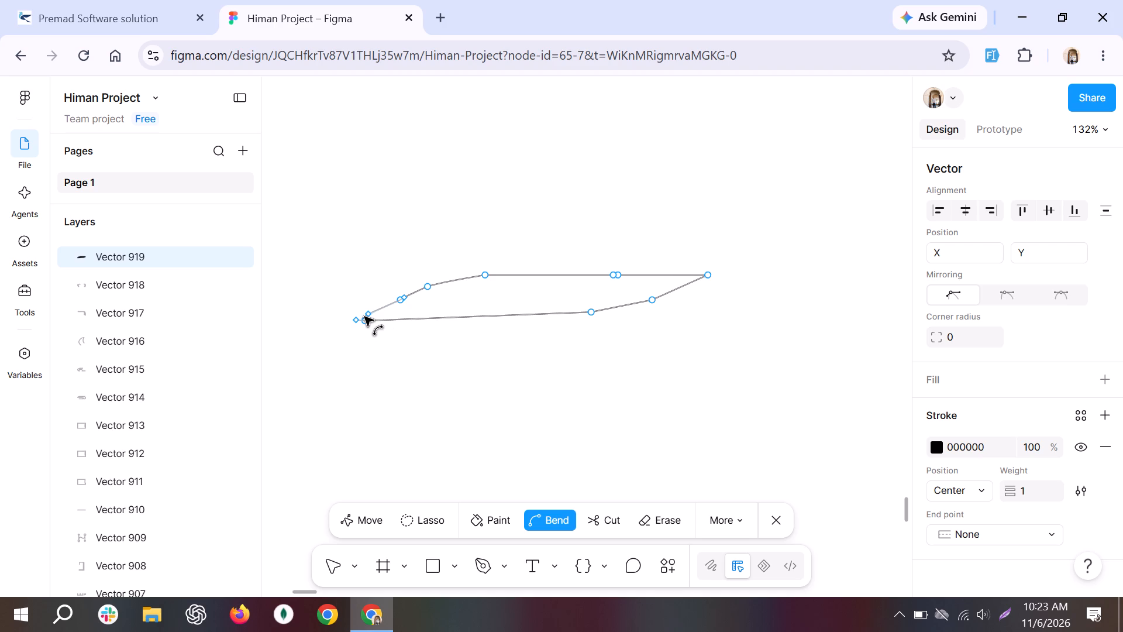
left_click_drag(364, 317, 335, 322)
left_click_drag(335, 322, 363, 321)
Bend the long lower edge and the two rising segments at its right end into curves with rounded, stepped tips.
left_click_drag(446, 316, 500, 316)
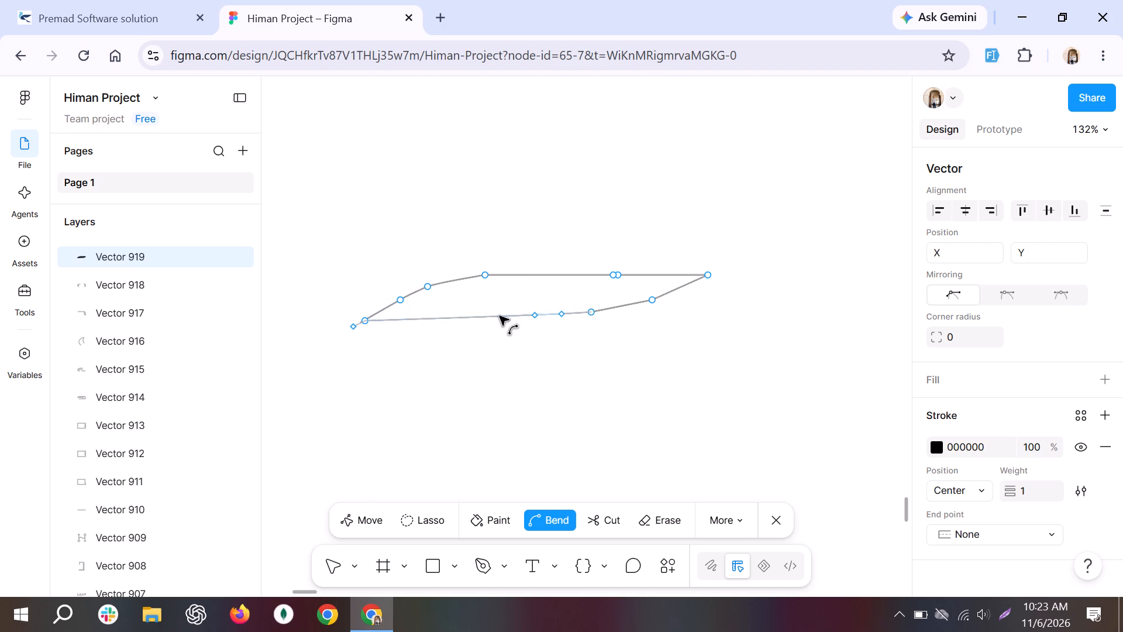
left_click_drag(500, 316, 542, 320)
left_click(542, 320)
left_click(545, 320)
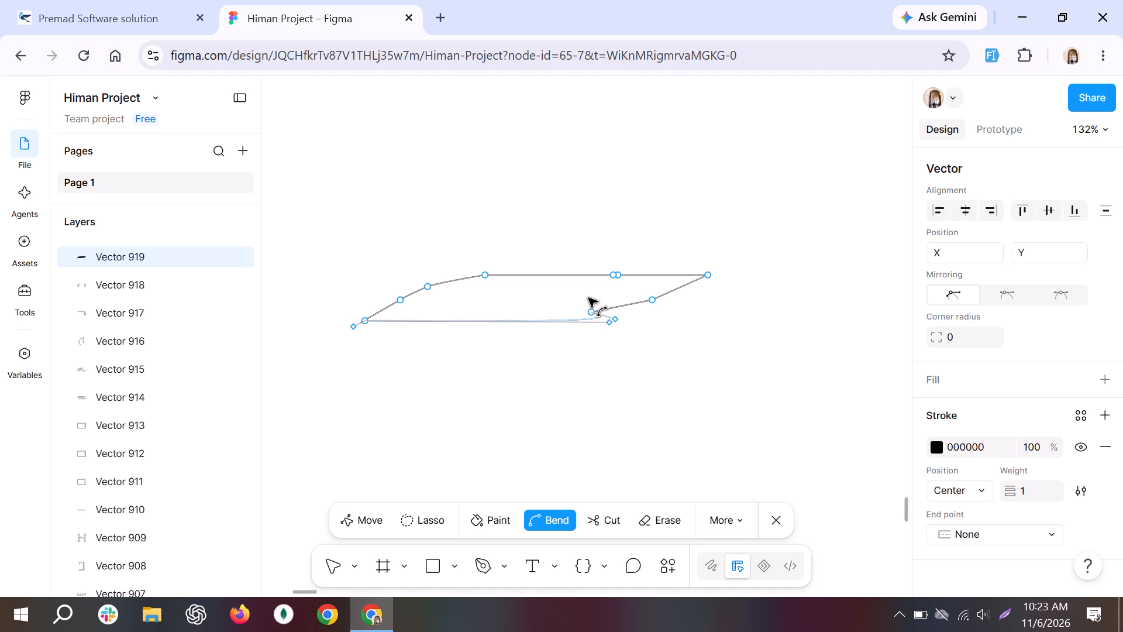
left_click_drag(623, 308, 657, 308)
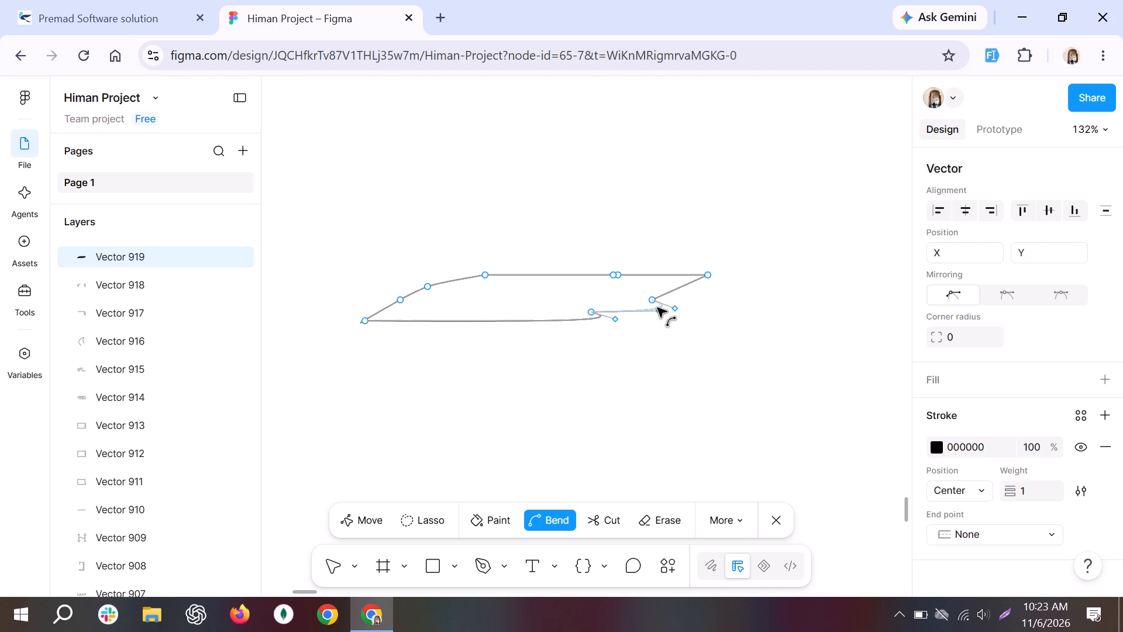
left_click_drag(657, 308, 657, 310)
left_click_drag(676, 290, 703, 293)
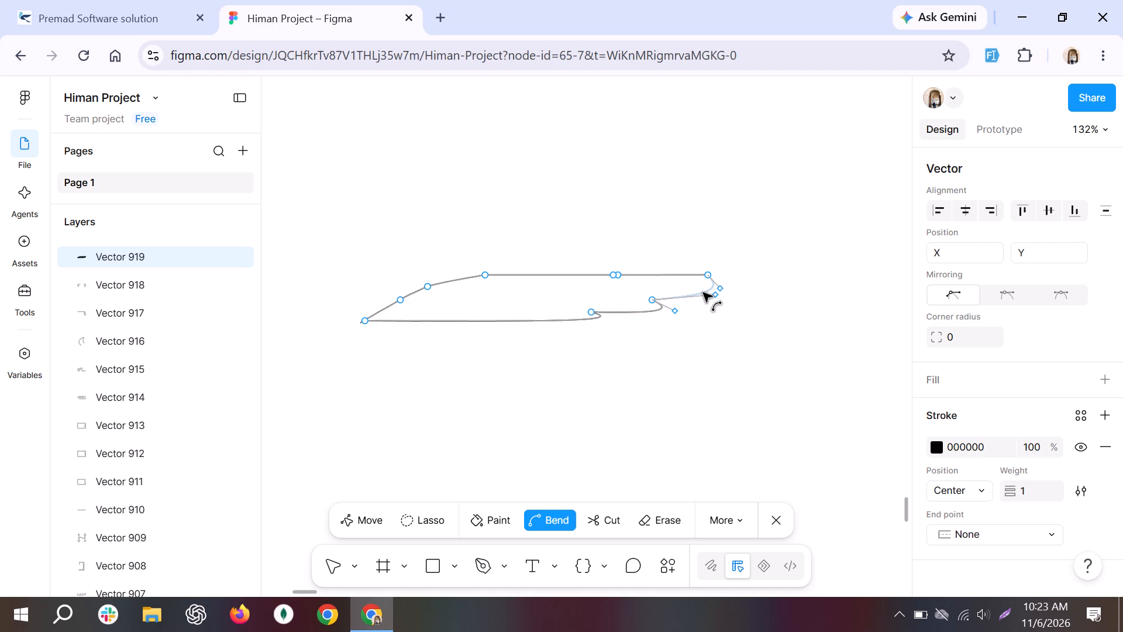
left_click_drag(703, 293, 704, 287)
Draw a lower section from the outline's lower-left corner via X -1051, Y 10216.5 and X -840.5, Y 10216.5 up to the curved tip of the long edge.
left_click(481, 564)
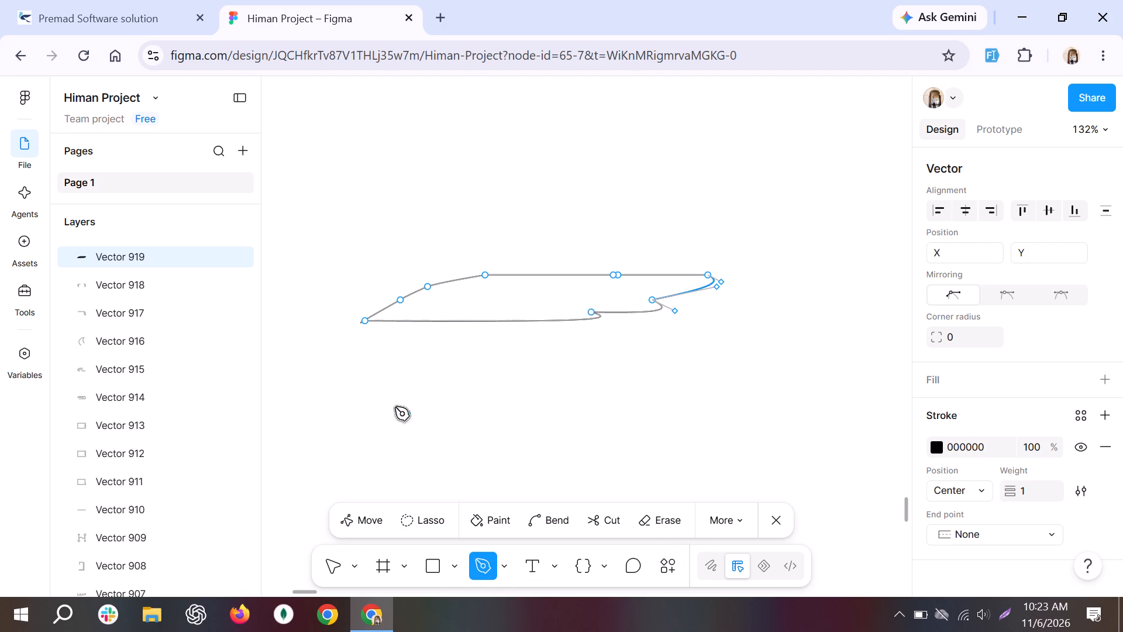
left_click(362, 322)
left_click(339, 393)
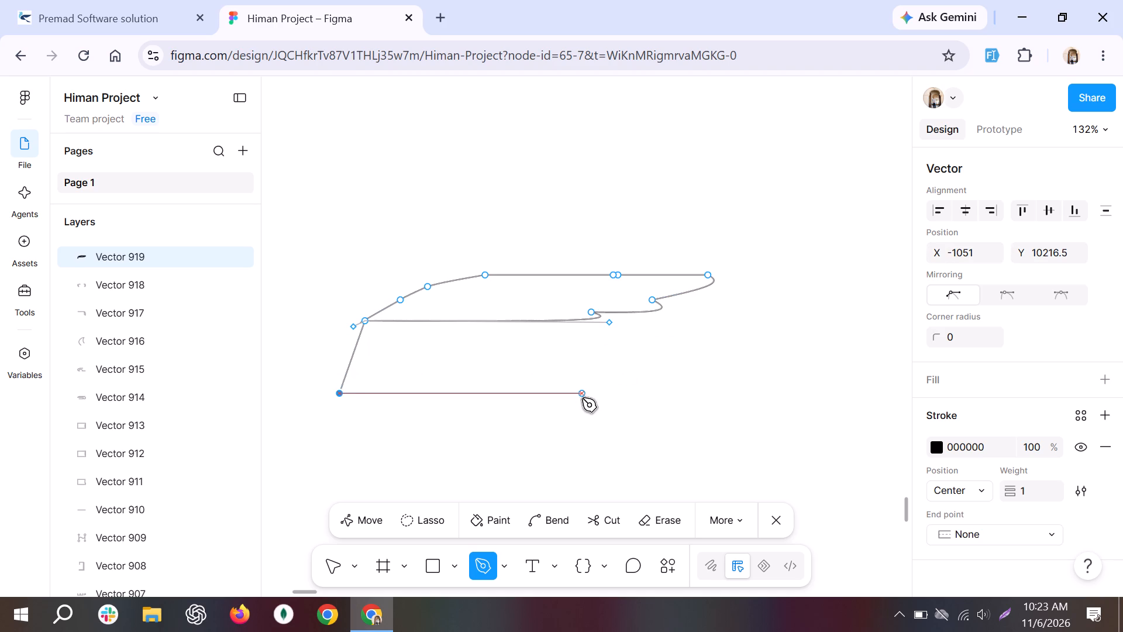
left_click(583, 396)
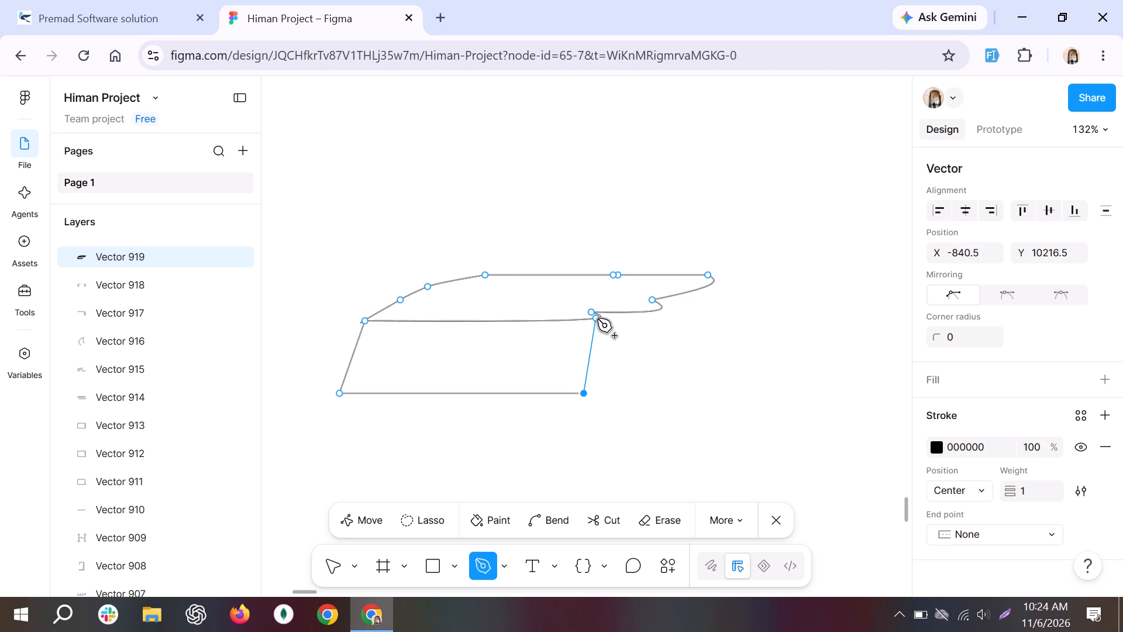
left_click(597, 318)
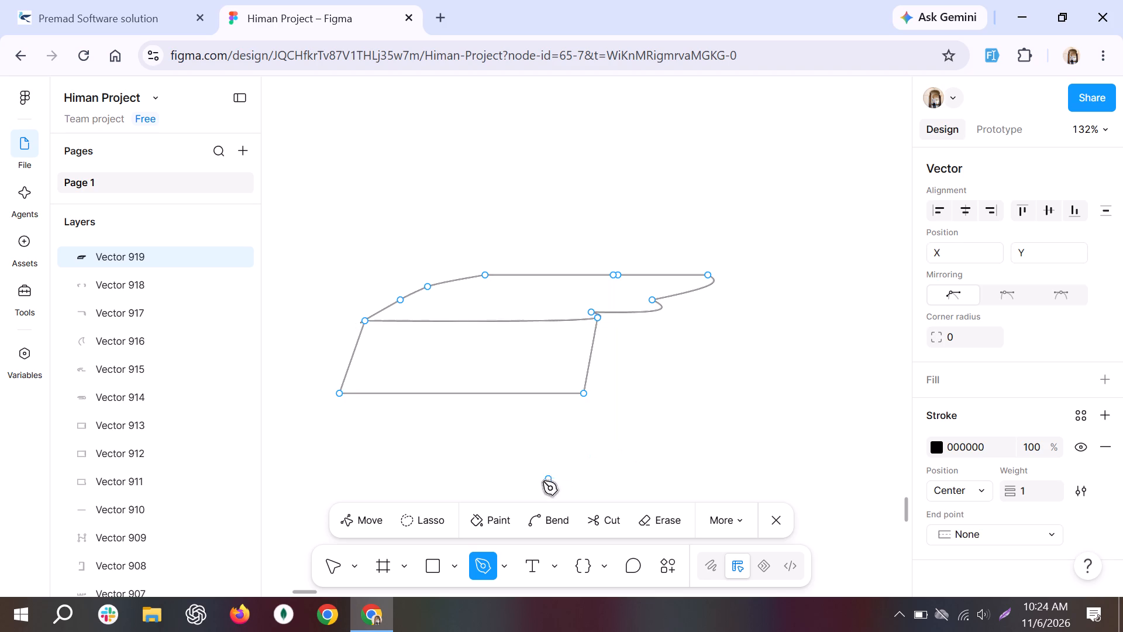
Bend the lower section's right edge into an inward curve.
left_click(533, 517)
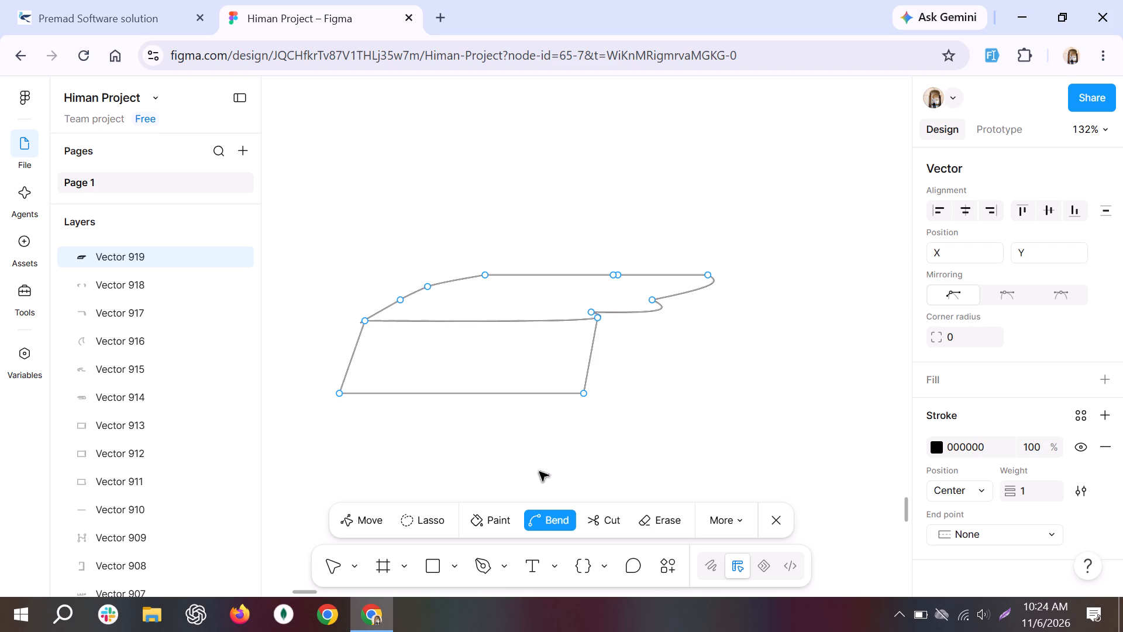
left_click_drag(594, 356, 577, 356)
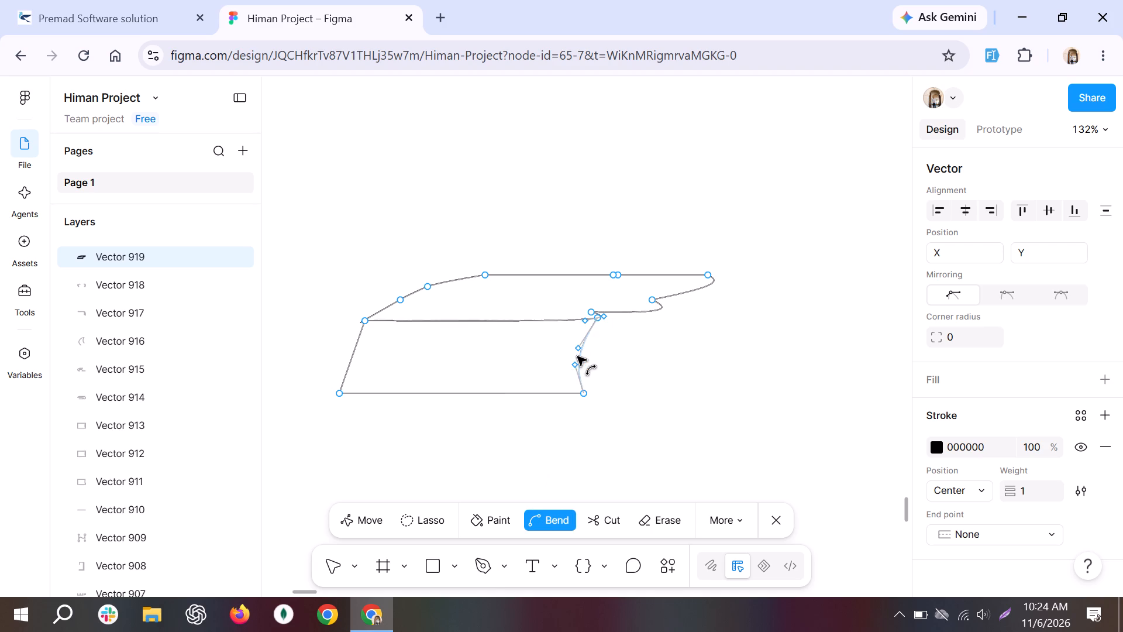
left_click_drag(577, 356, 578, 352)
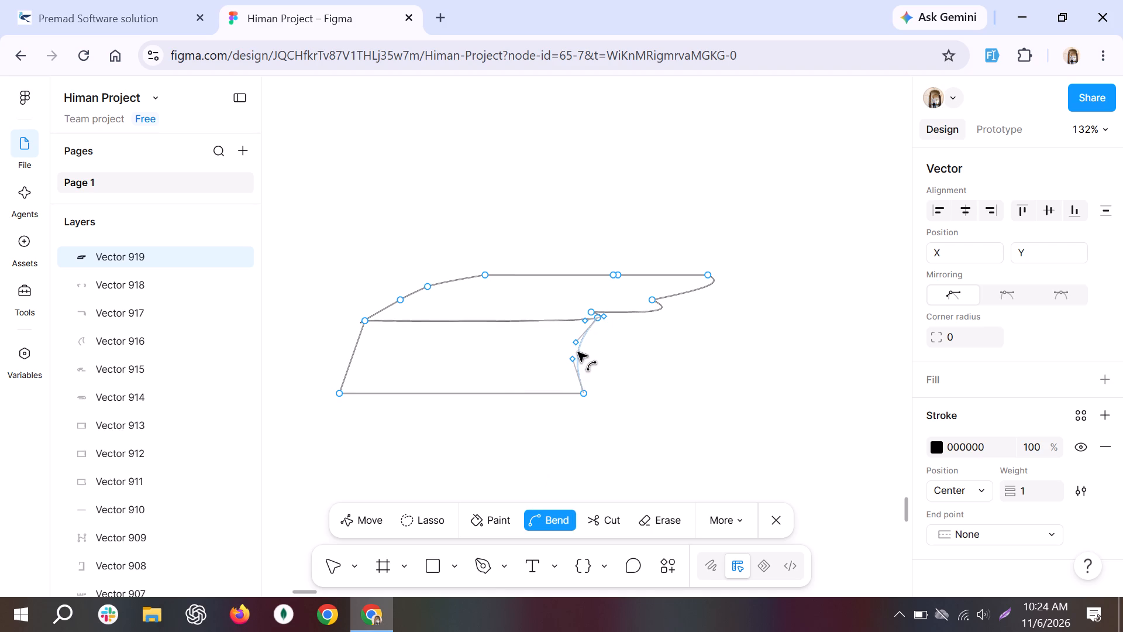
left_click_drag(578, 352, 578, 352)
left_click_drag(578, 352, 597, 351)
left_click_drag(597, 351, 563, 367)
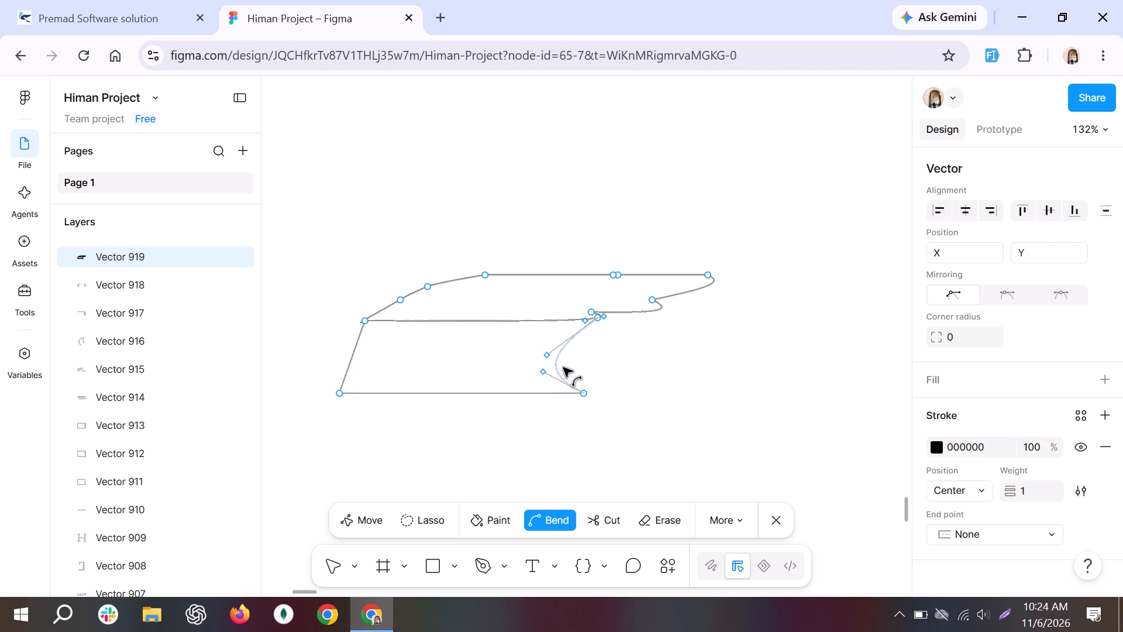
left_click_drag(563, 367, 610, 352)
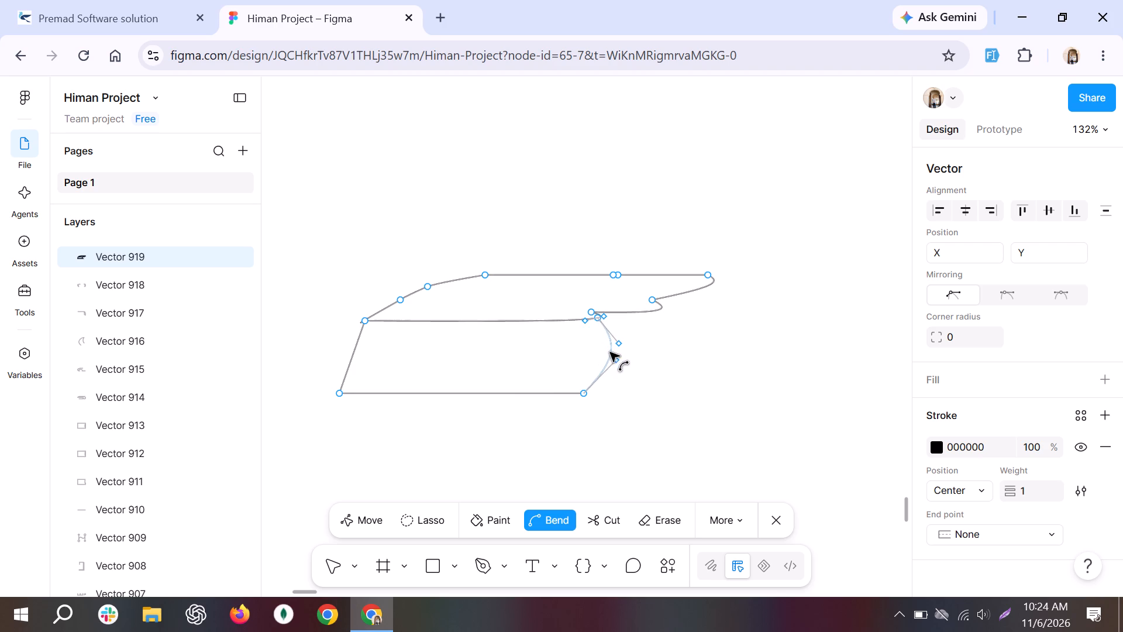
left_click_drag(610, 352, 580, 349)
Bend the lower section's bottom edge gently downward and its left edge outward, rounding the lower-left corner.
left_click_drag(457, 390, 383, 411)
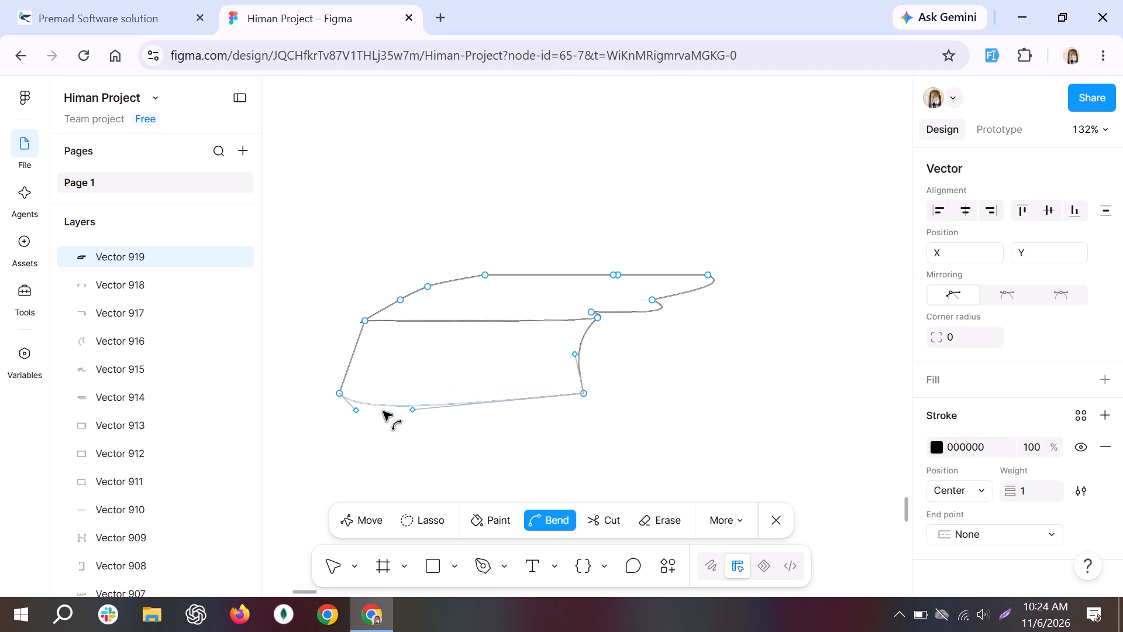
left_click_drag(383, 411, 366, 405)
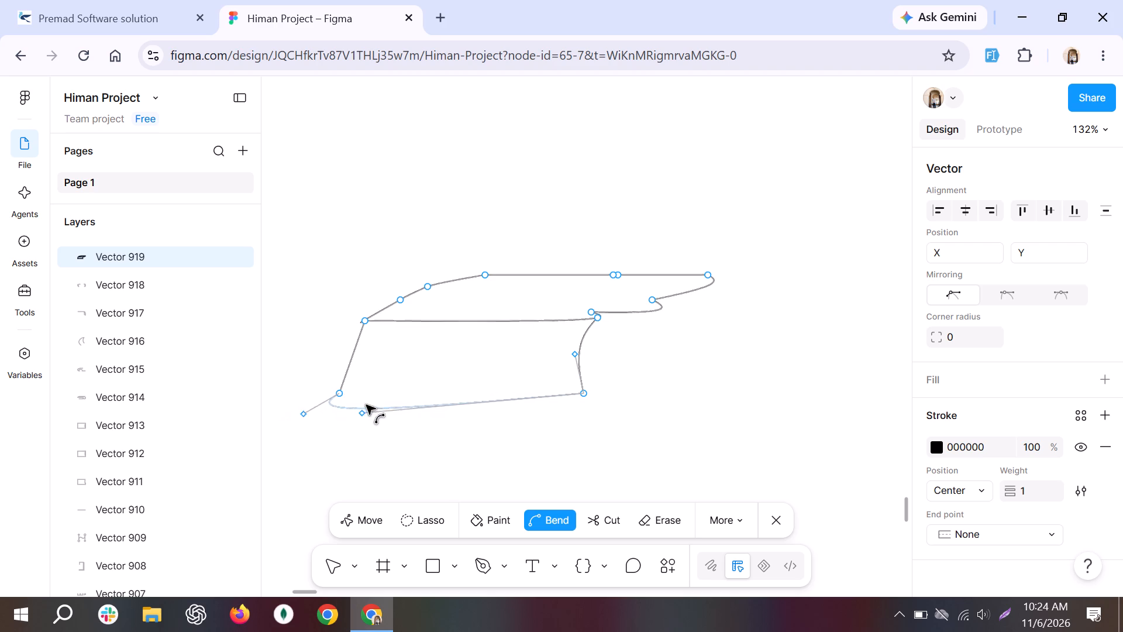
left_click_drag(366, 405, 382, 403)
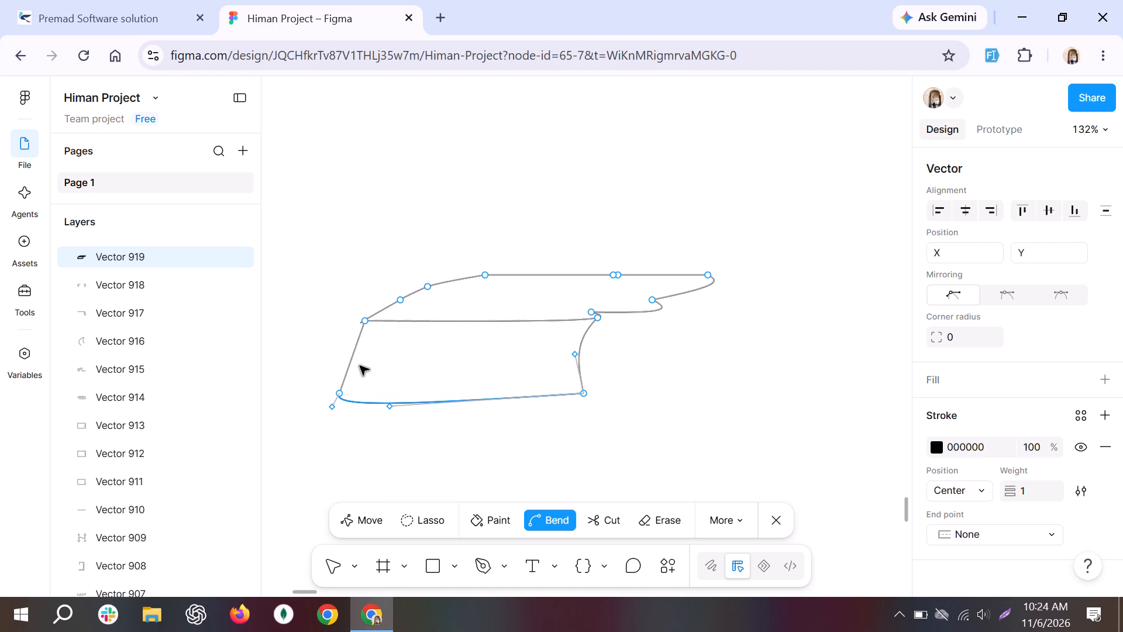
left_click_drag(353, 352, 336, 342)
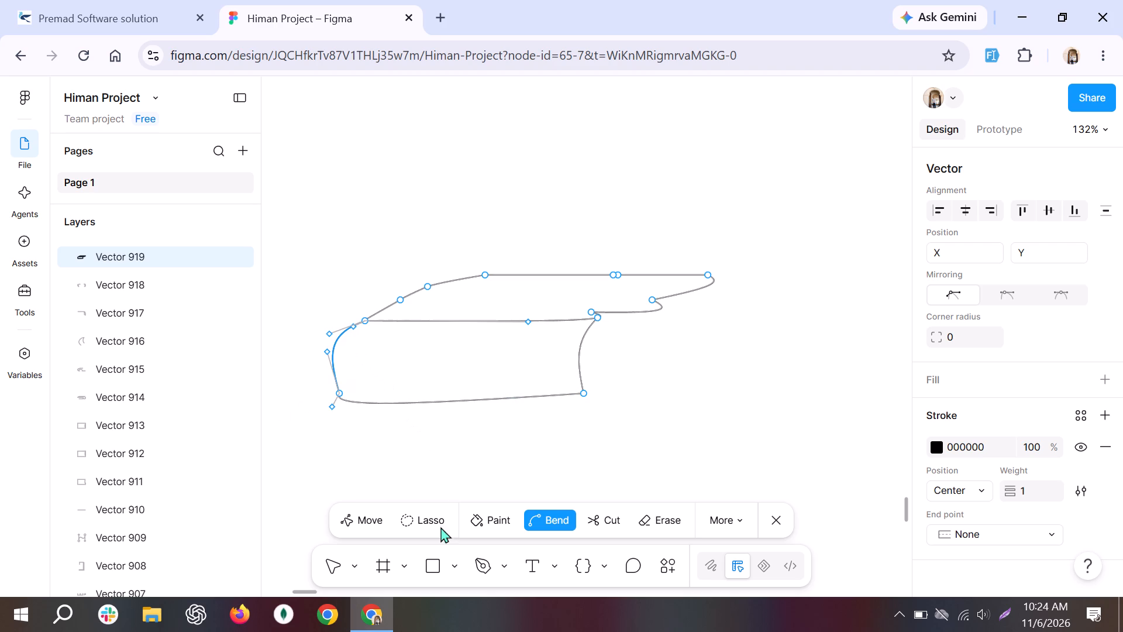
Draw a segment from the left end of the outline's straight top edge up to X -966, Y 10002.5 and bend it deeply leftward.
left_click(482, 565)
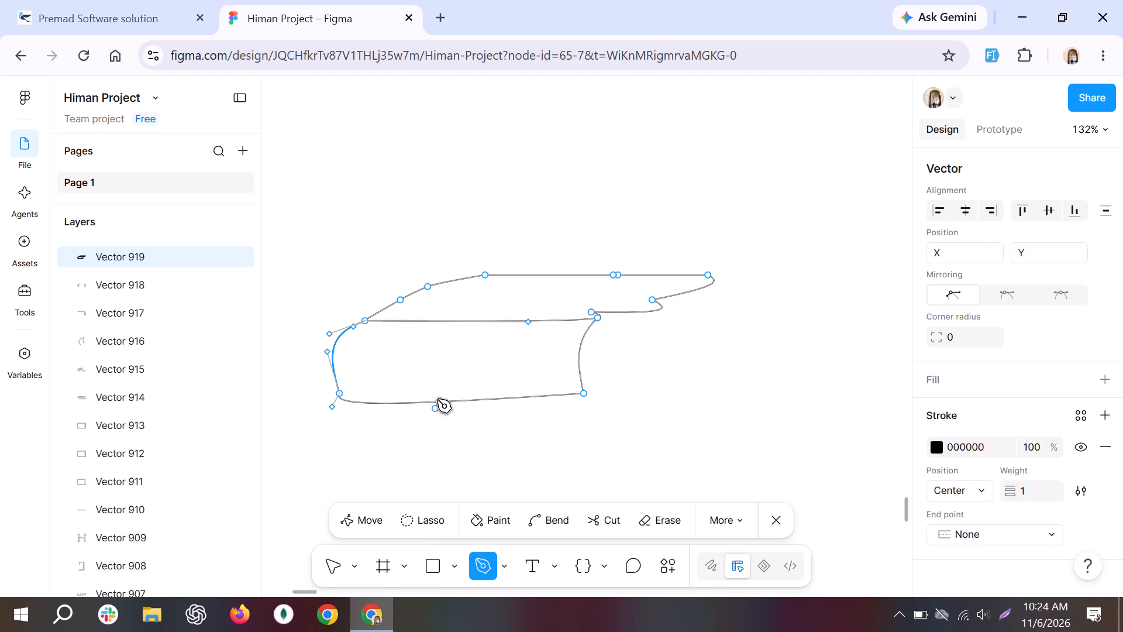
left_click(485, 273)
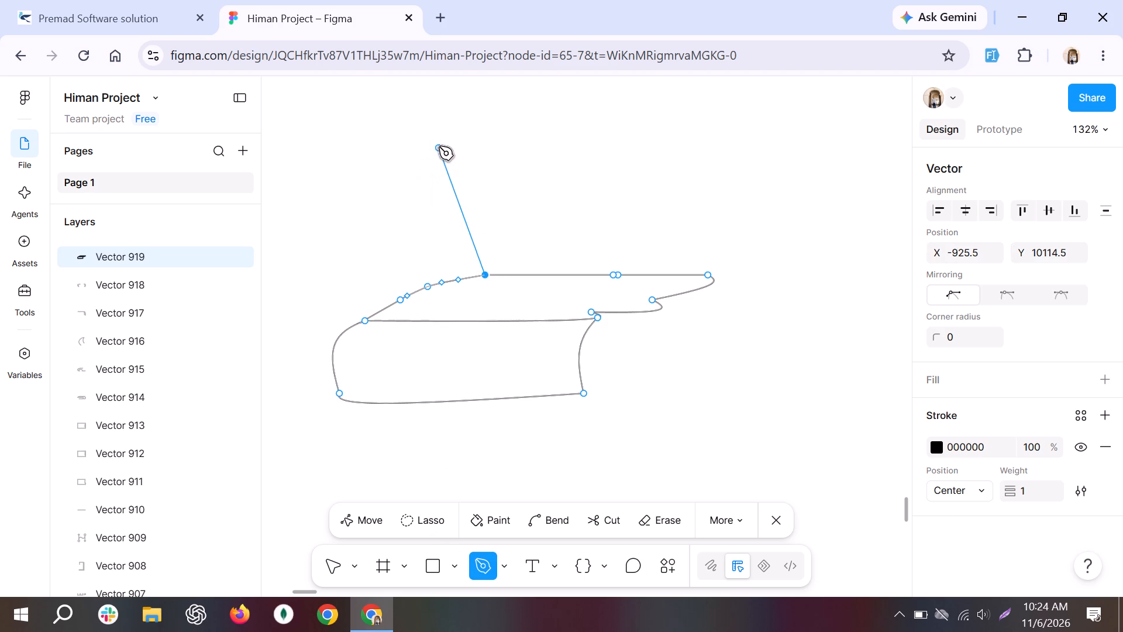
left_click(438, 145)
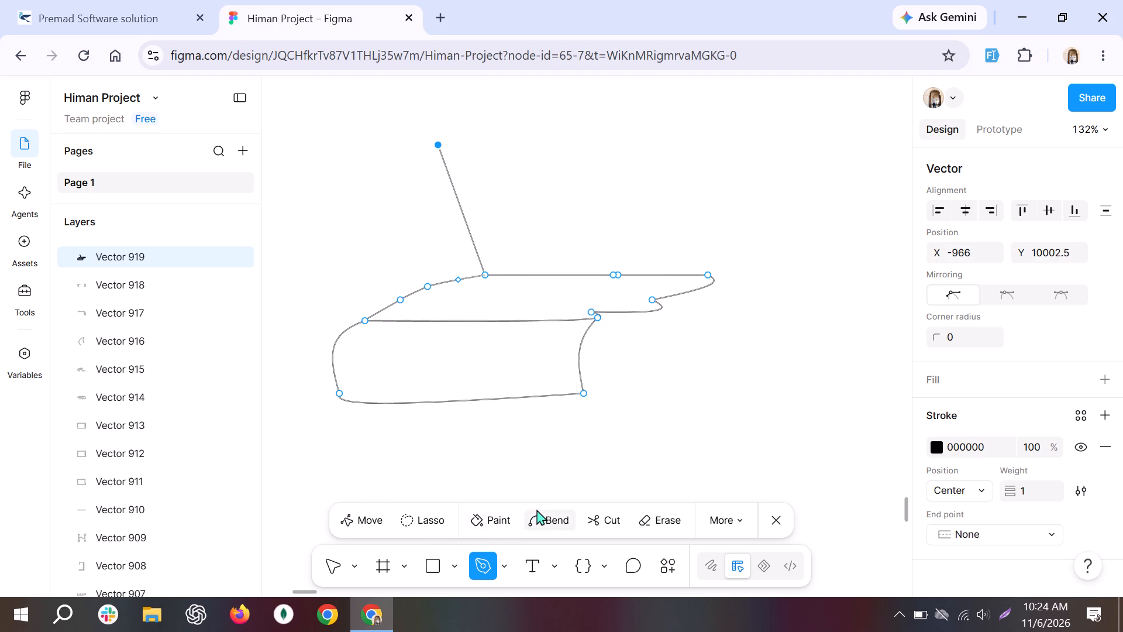
left_click(531, 520)
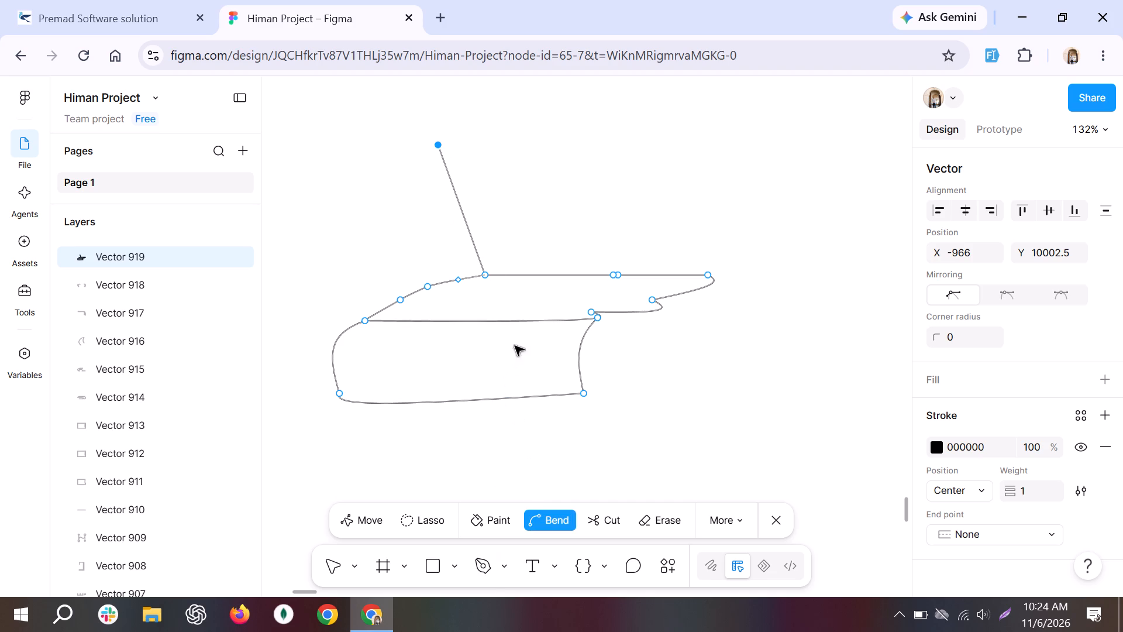
left_click_drag(456, 203, 425, 207)
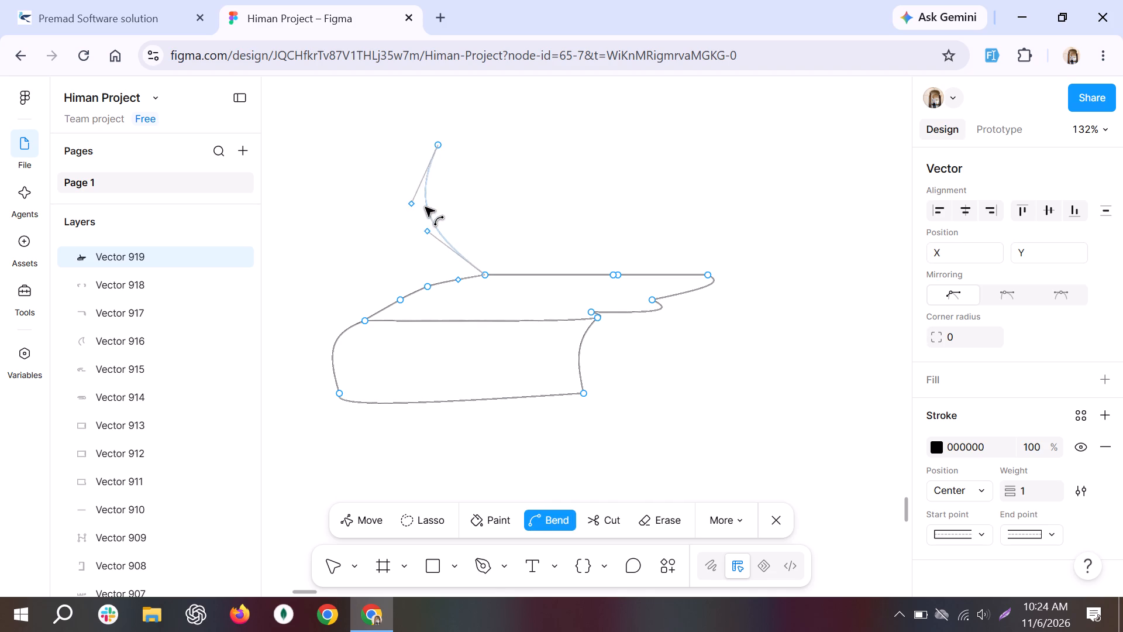
left_click_drag(425, 207, 390, 201)
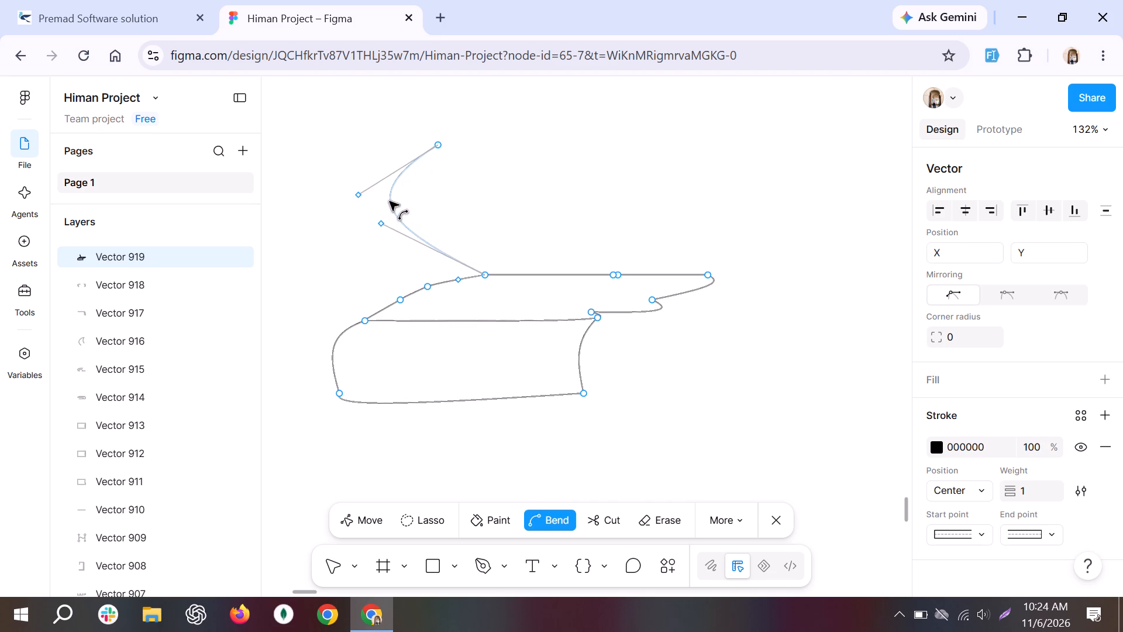
left_click_drag(390, 201, 391, 205)
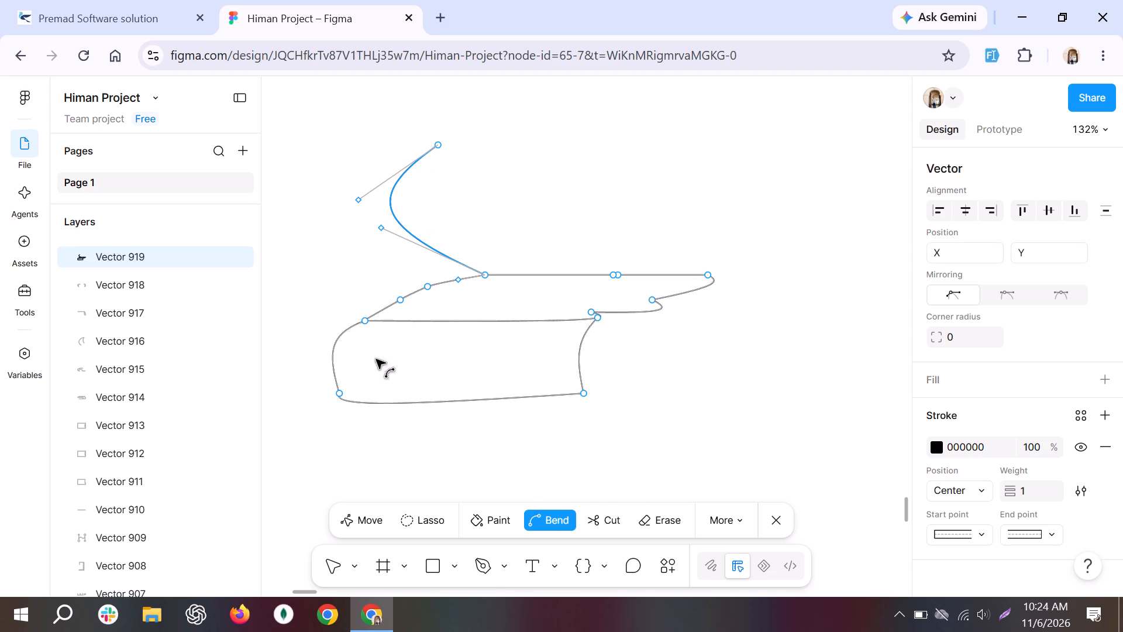
Draw a segment from the left corner where both sections meet up to X -1059, Y 10031.5 and bend it outward to the left.
left_click(483, 561)
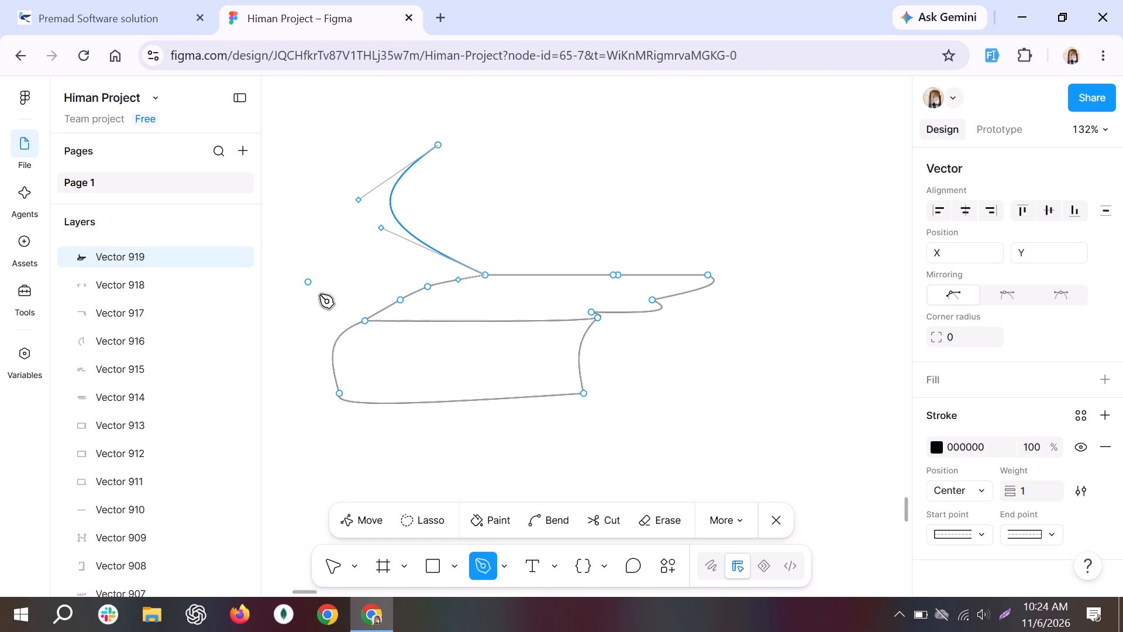
left_click(364, 320)
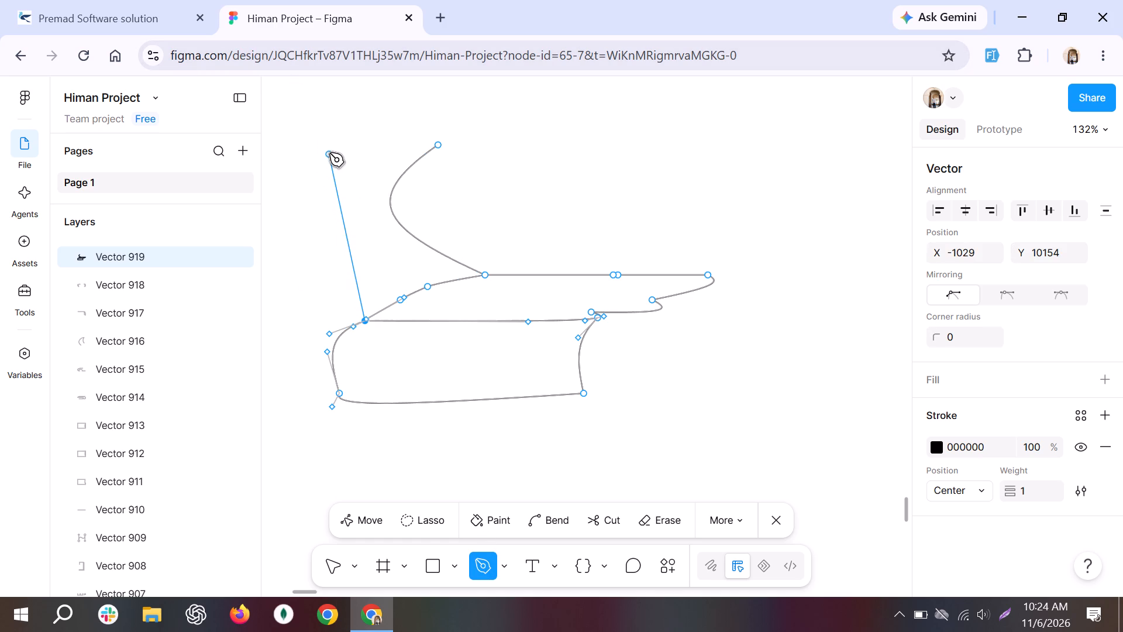
left_click(330, 178)
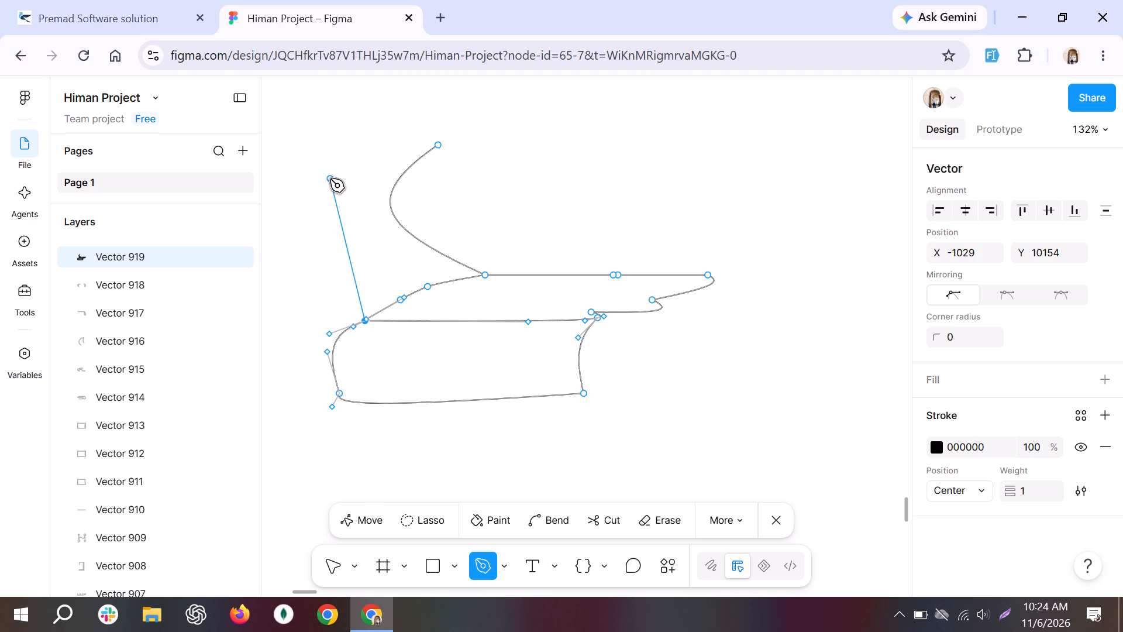
left_click(538, 521)
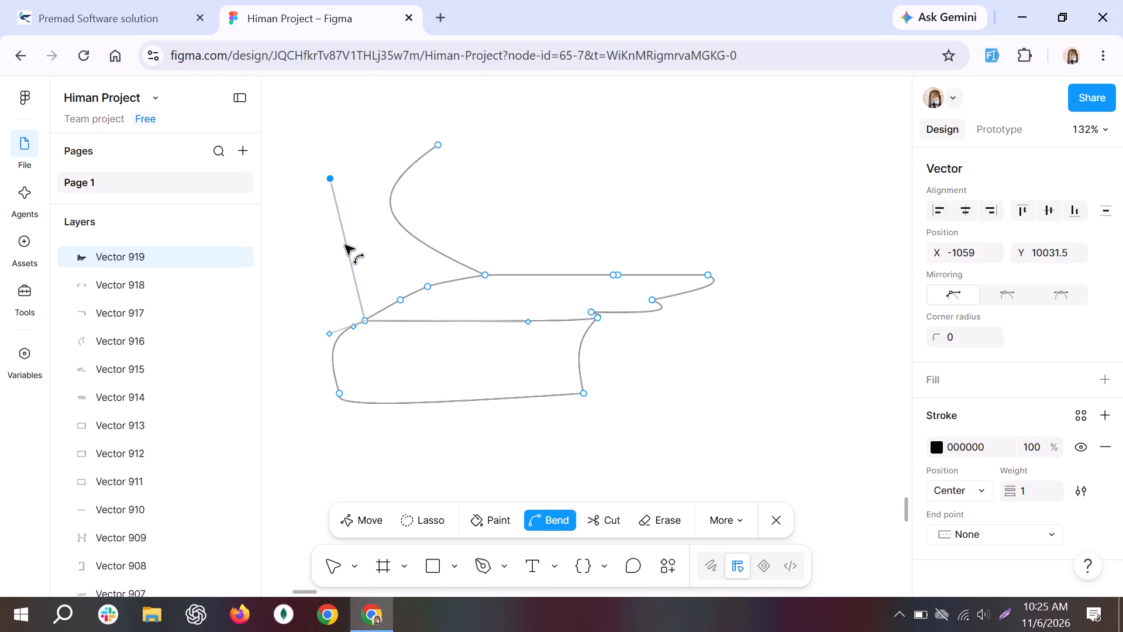
left_click_drag(345, 245, 295, 246)
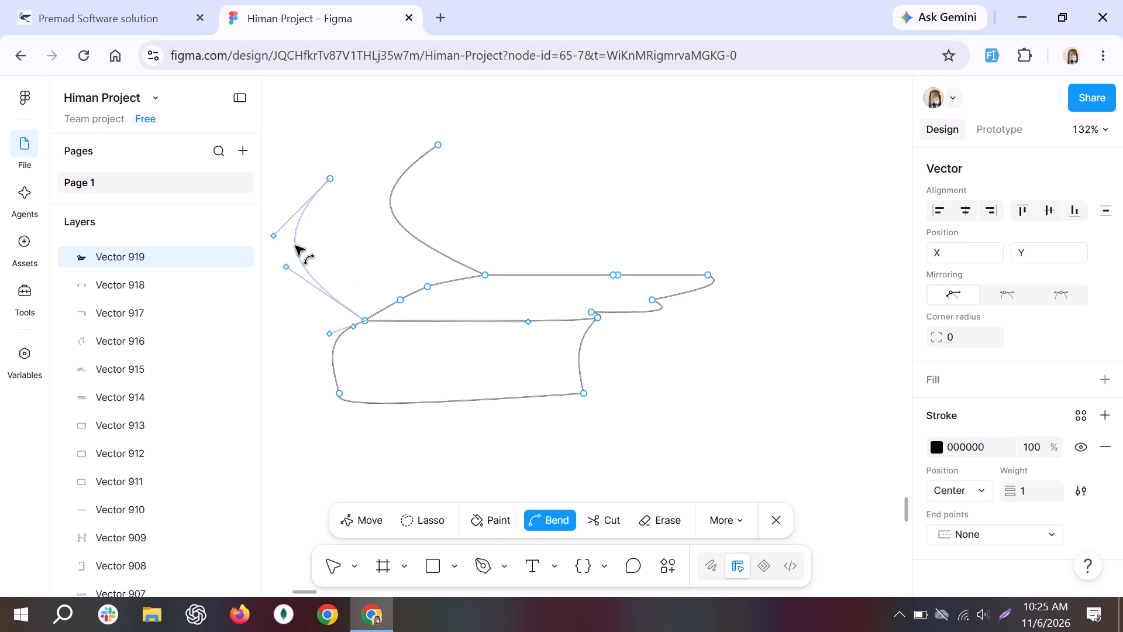
left_click_drag(295, 246, 284, 231)
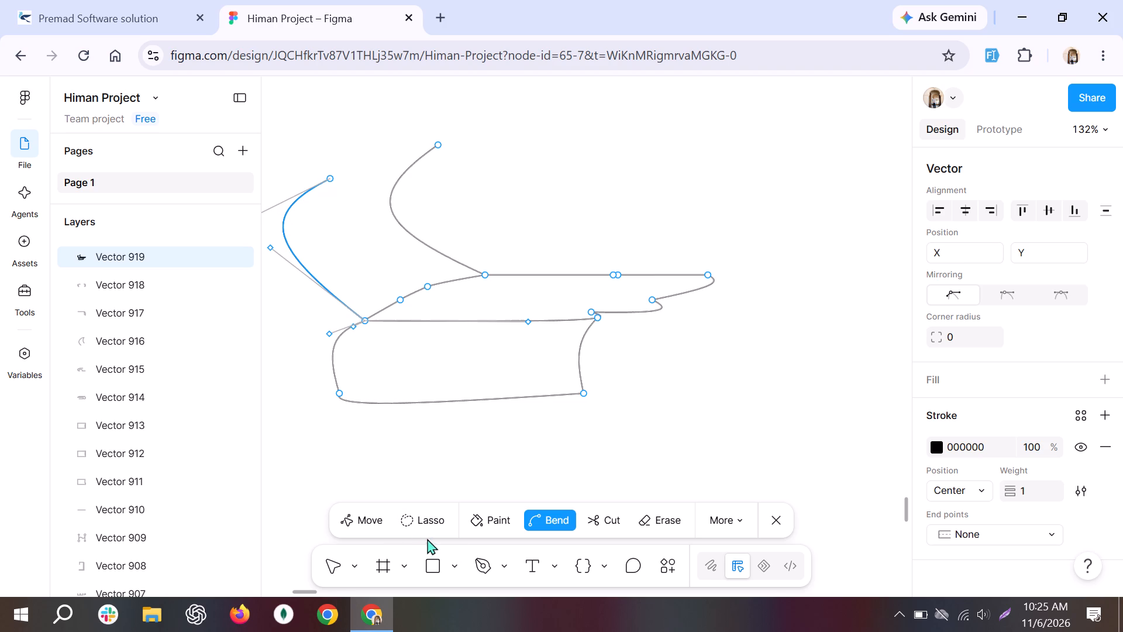
Connect the upper ends of the two leftward curves with a straight segment.
left_click(481, 572)
scroll(481, 572, "up", 1)
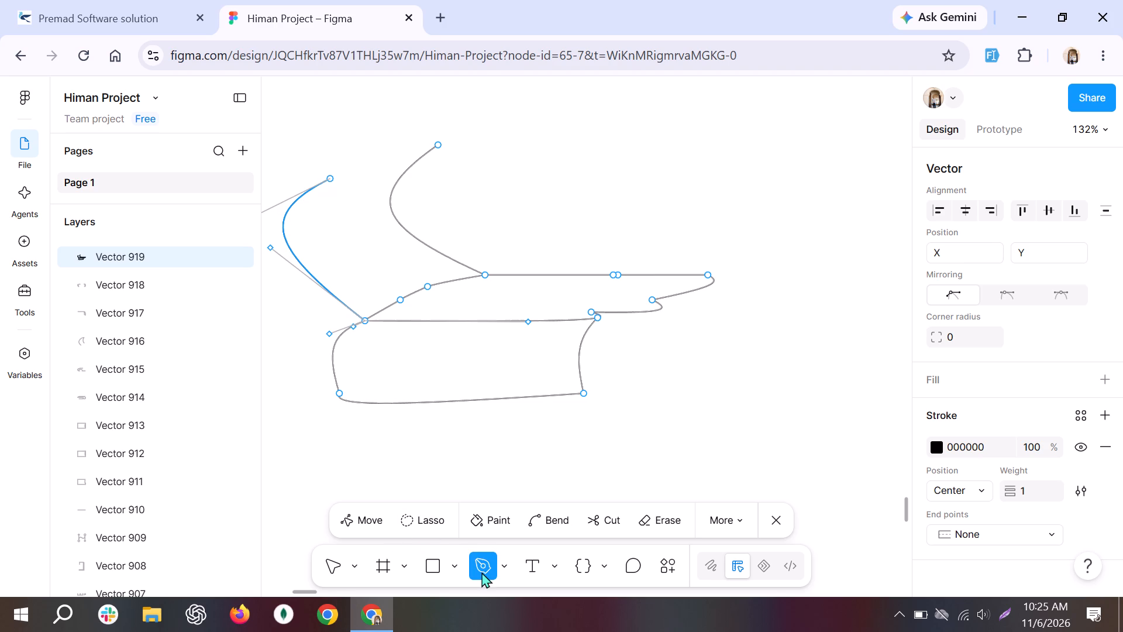
scroll(547, 99, "up", 1)
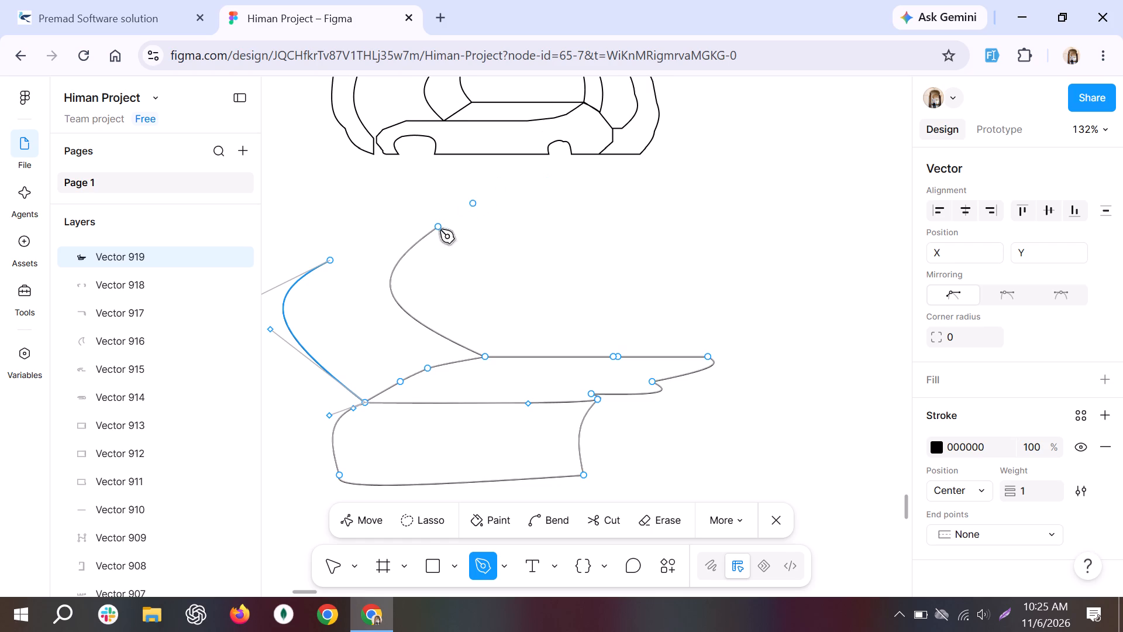
left_click(332, 261)
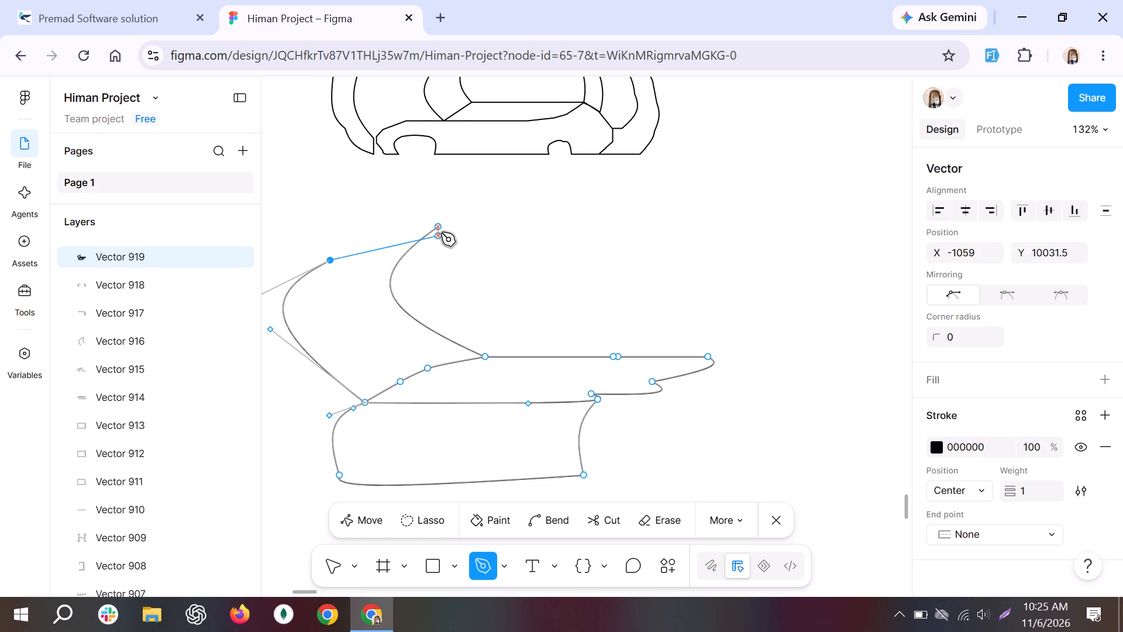
left_click(436, 226)
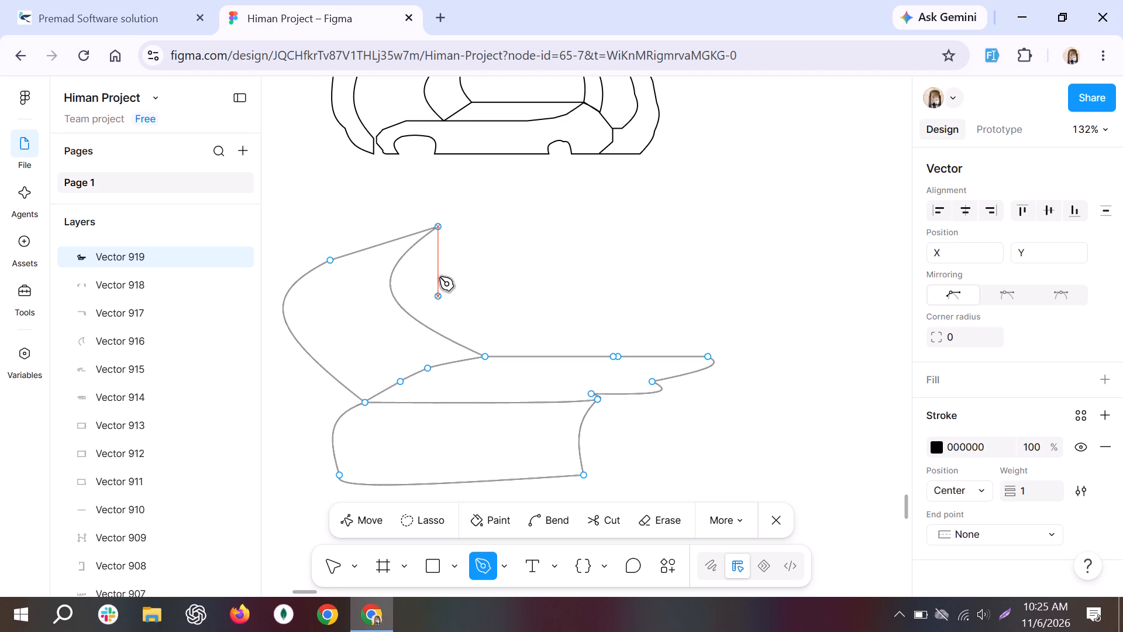
Draw the upper panel from the inner curve's top via X -738 and X -667 at Y 10002.5, X -652.5, Y 10114.5, to the top edge's right end.
left_click(438, 228)
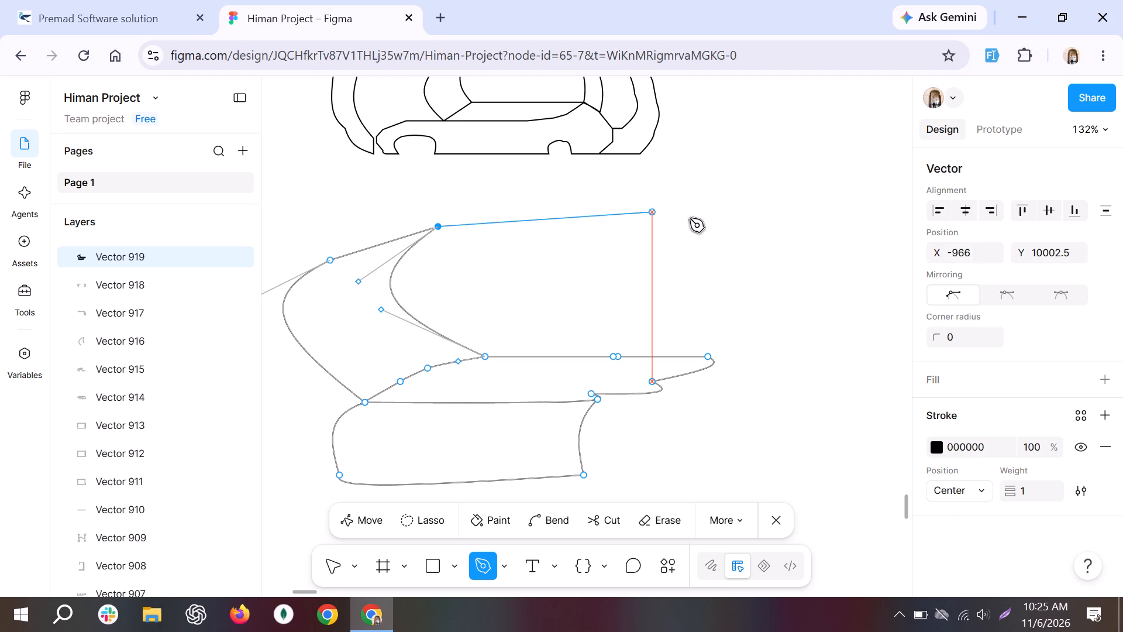
left_click(702, 226)
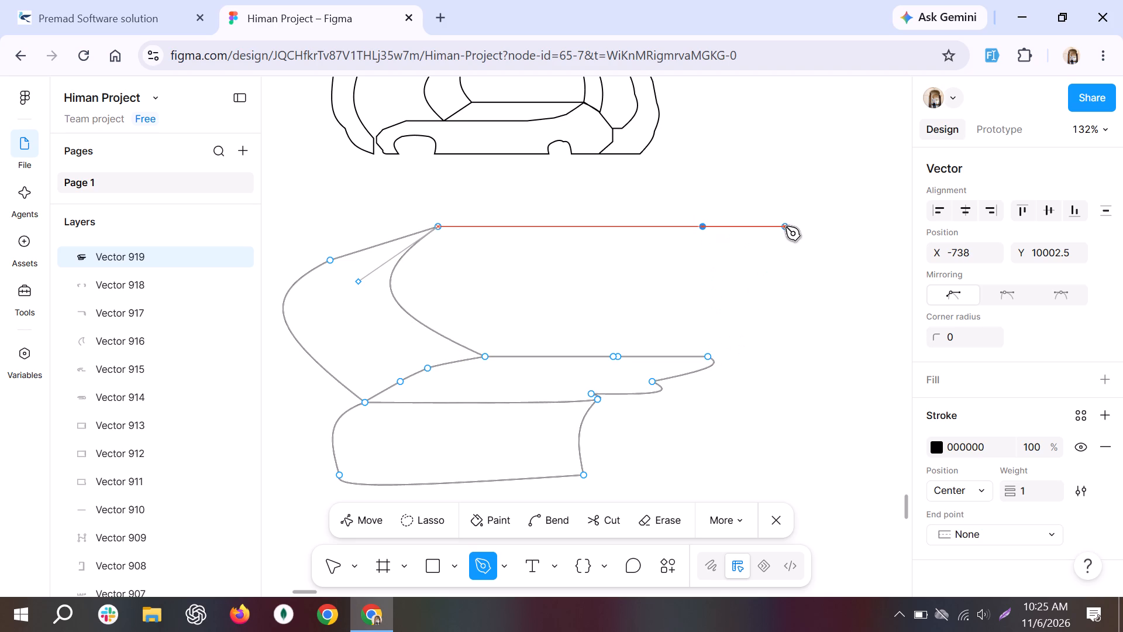
left_click(786, 226)
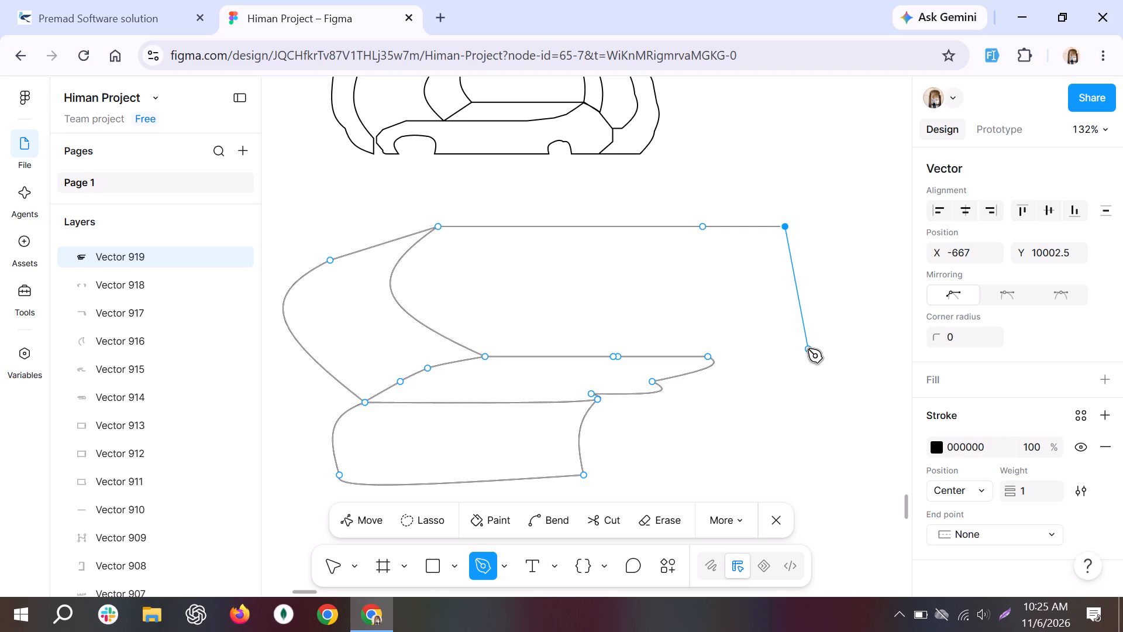
left_click(802, 352)
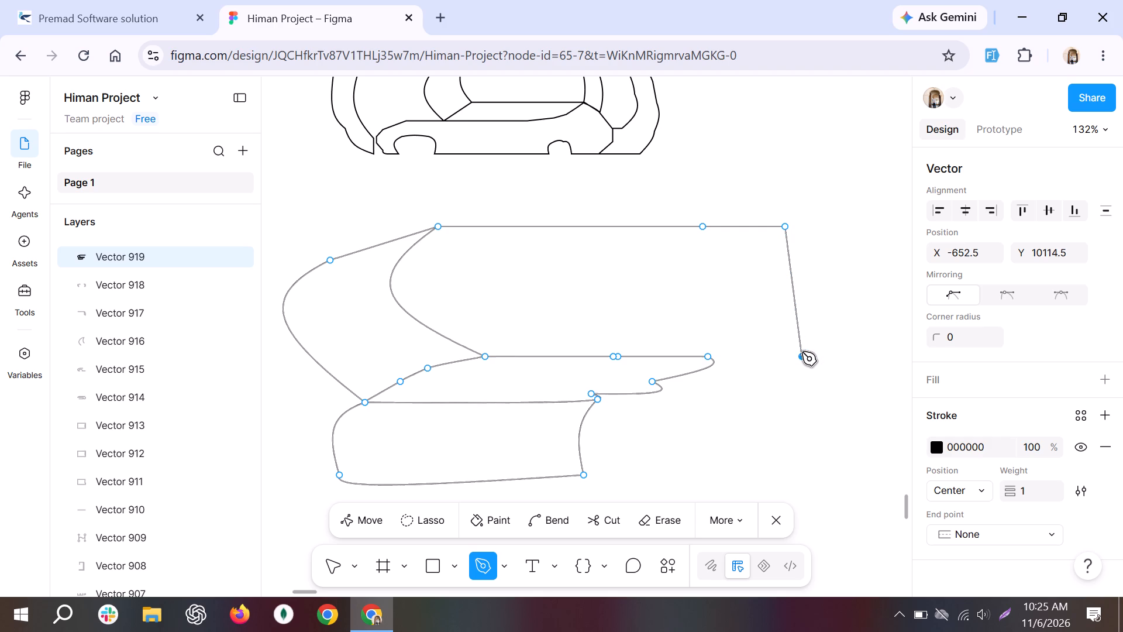
left_click(708, 357)
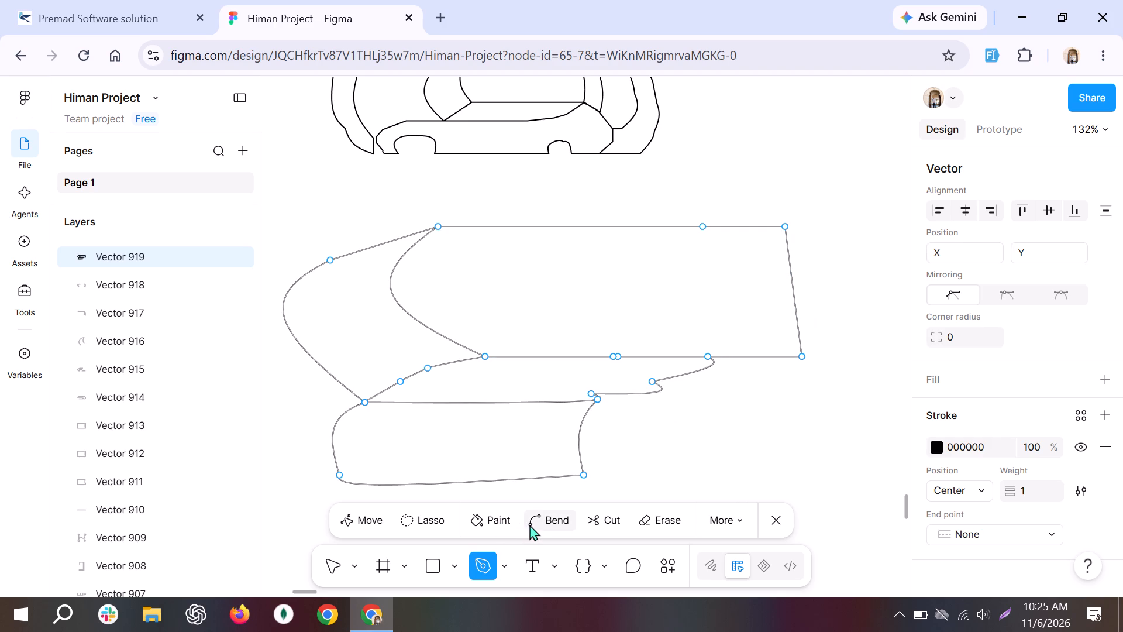
Bend the upper panel's right edge into an outward curve.
left_click(536, 520)
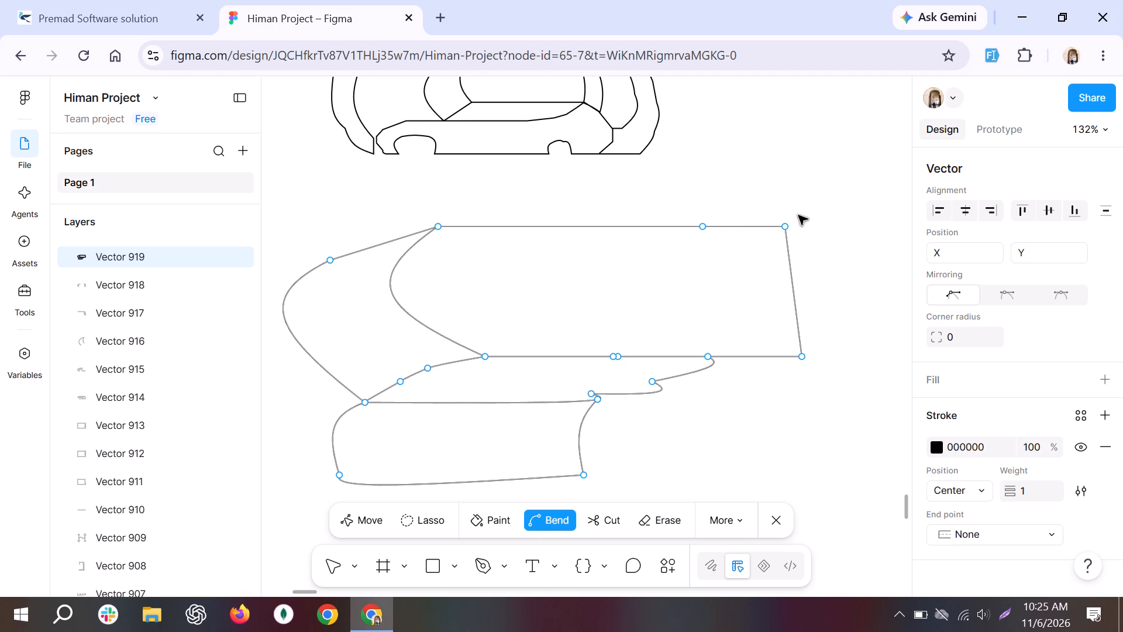
left_click_drag(791, 273, 755, 273)
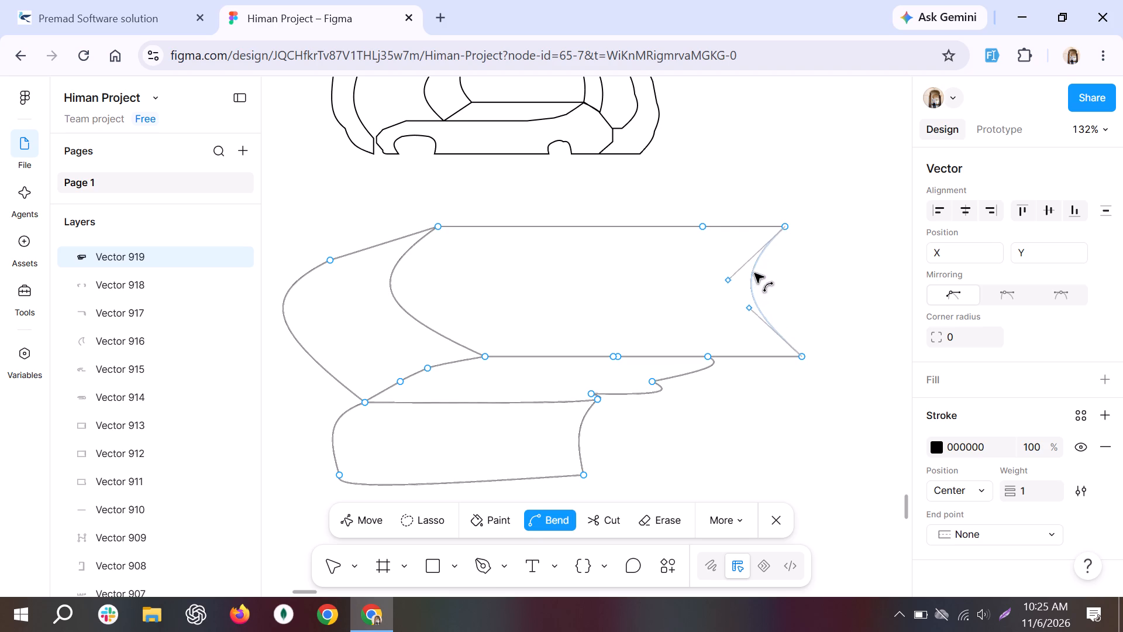
left_click_drag(755, 273, 822, 273)
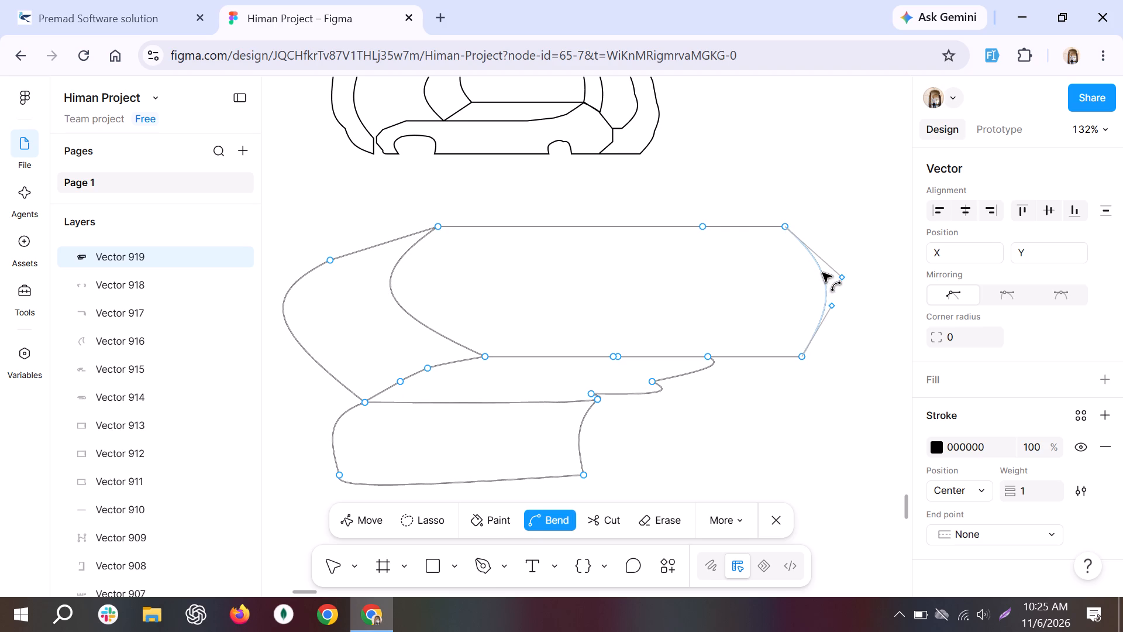
left_click_drag(822, 273, 821, 273)
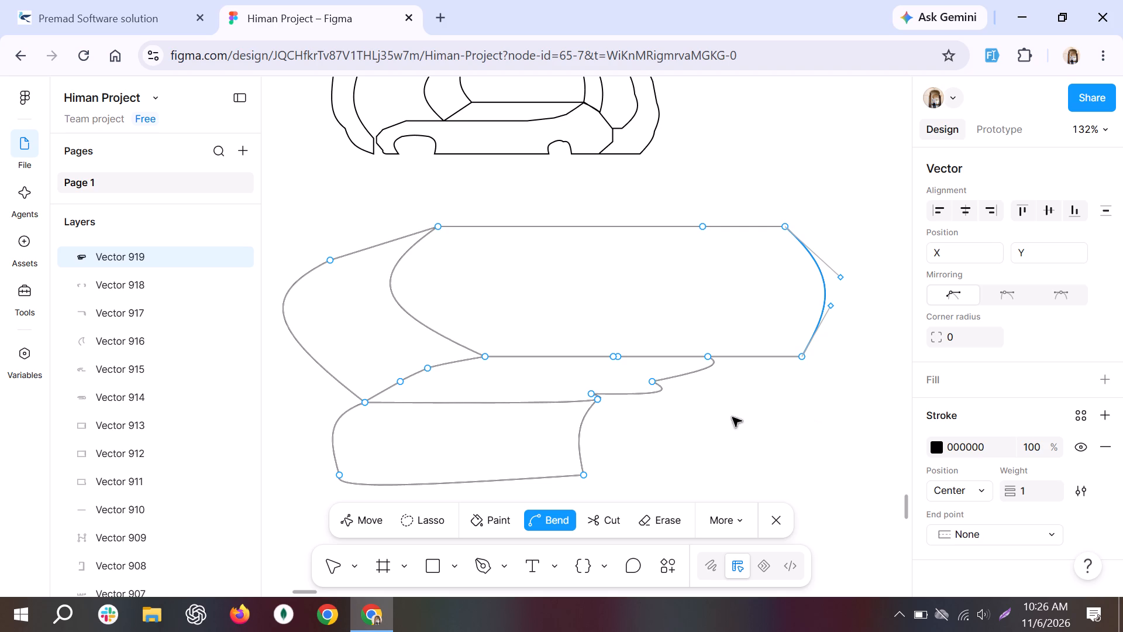
Draw a horizontal baseline just below the lower section from X -1079, Y 10229 to X -697, Y 10229.
scroll(639, 479, "down", 2)
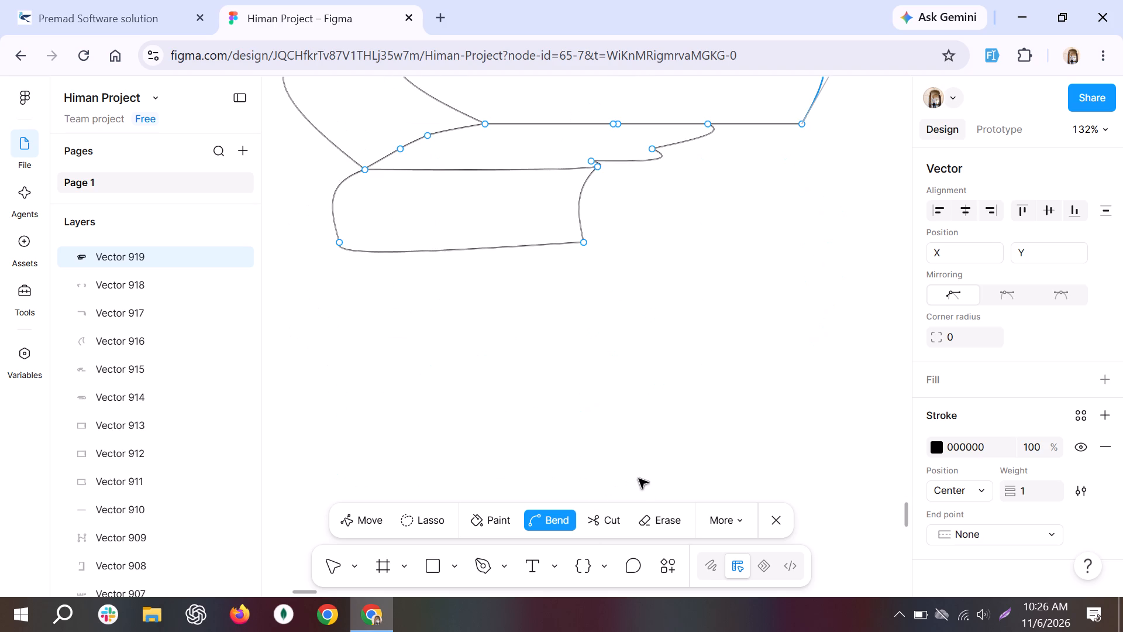
left_click(481, 565)
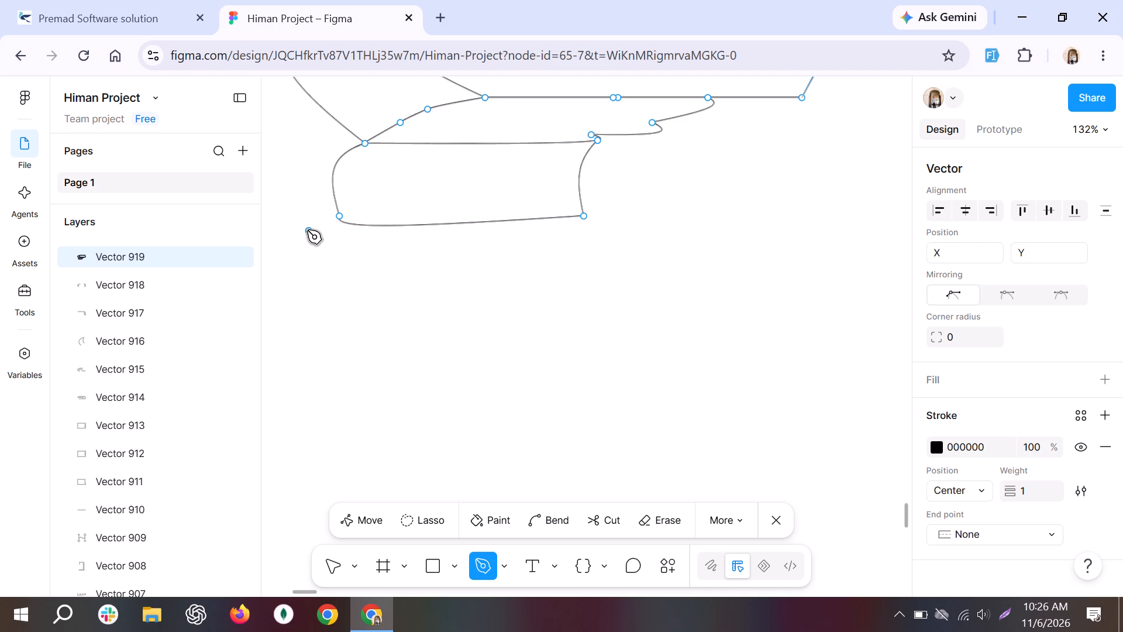
left_click(307, 230)
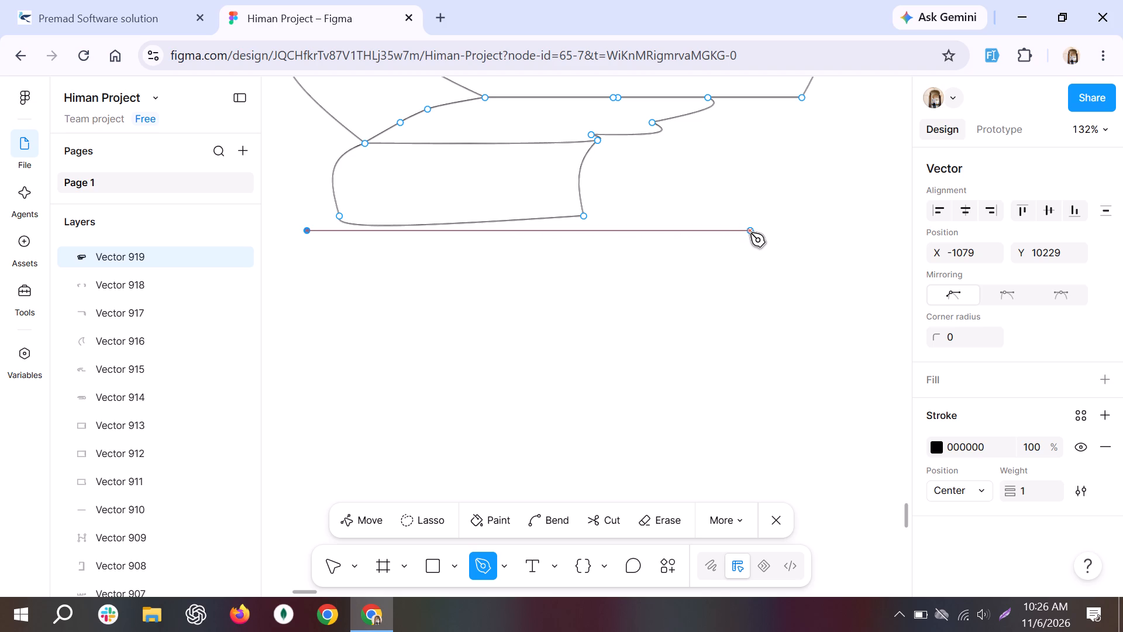
left_click(750, 233)
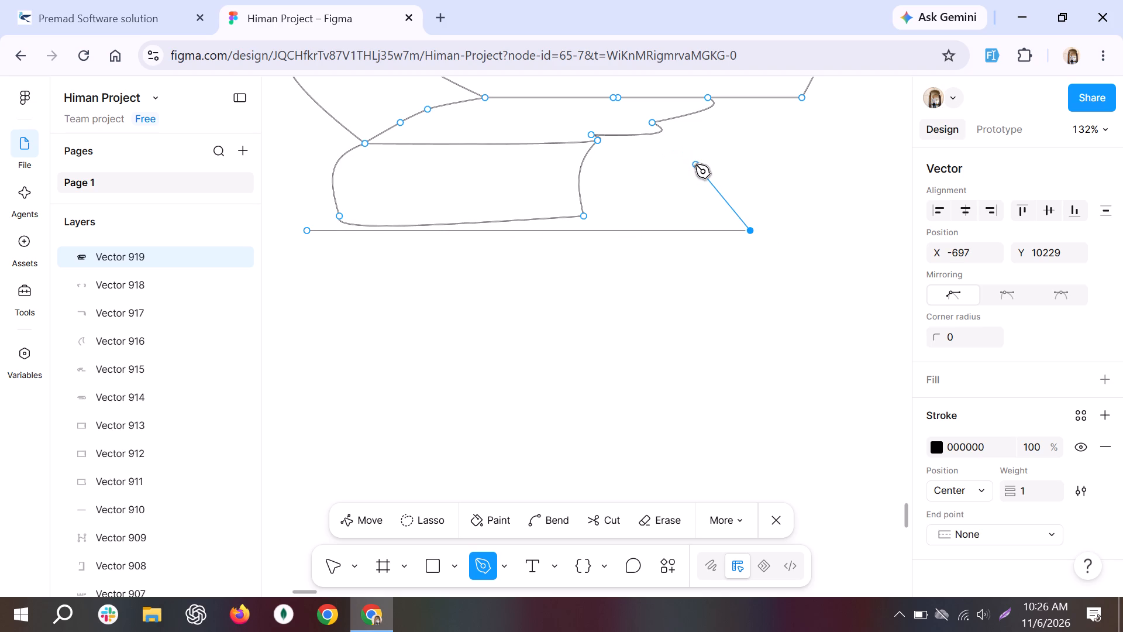
Draw a straight-segment wheel arch from the baseline's right end via (-744, 10171.5), (-701.5, 10140.5), (-617, 10140.5) and (-574.5, 10171.5) to (-601, 10229).
left_click(695, 163)
left_click(745, 127)
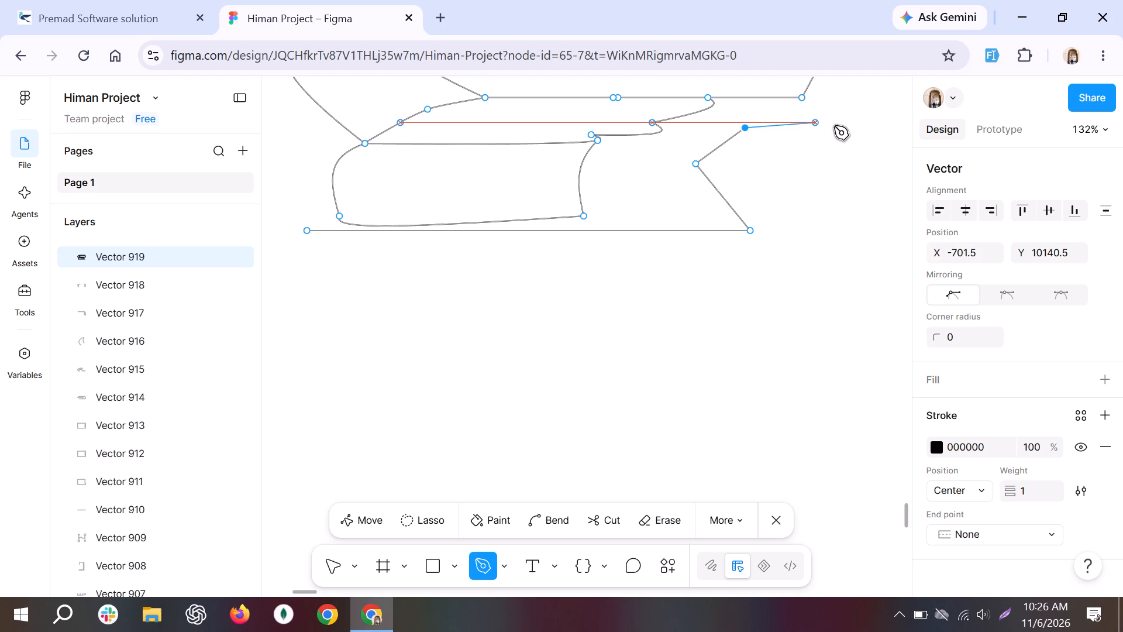
left_click(843, 126)
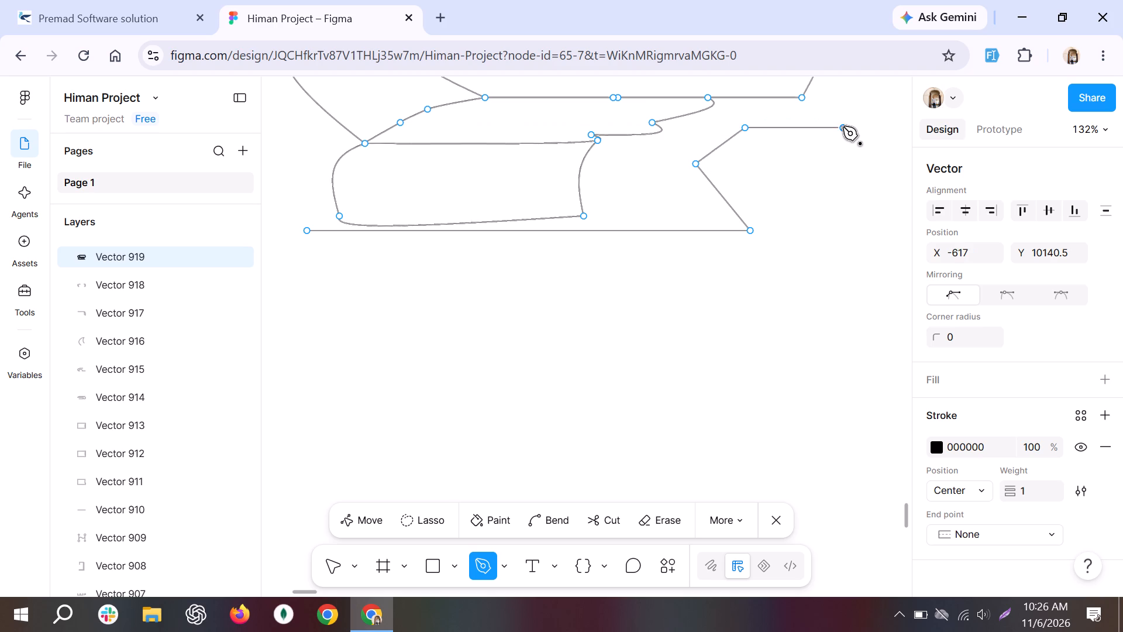
scroll(843, 126, "left", 1)
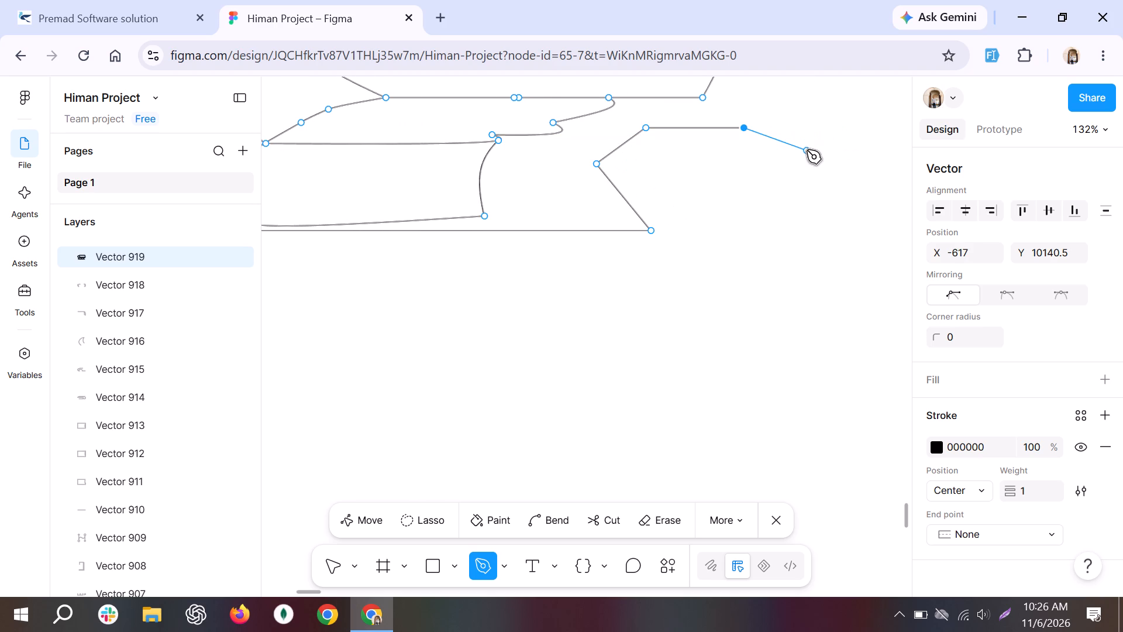
left_click(793, 163)
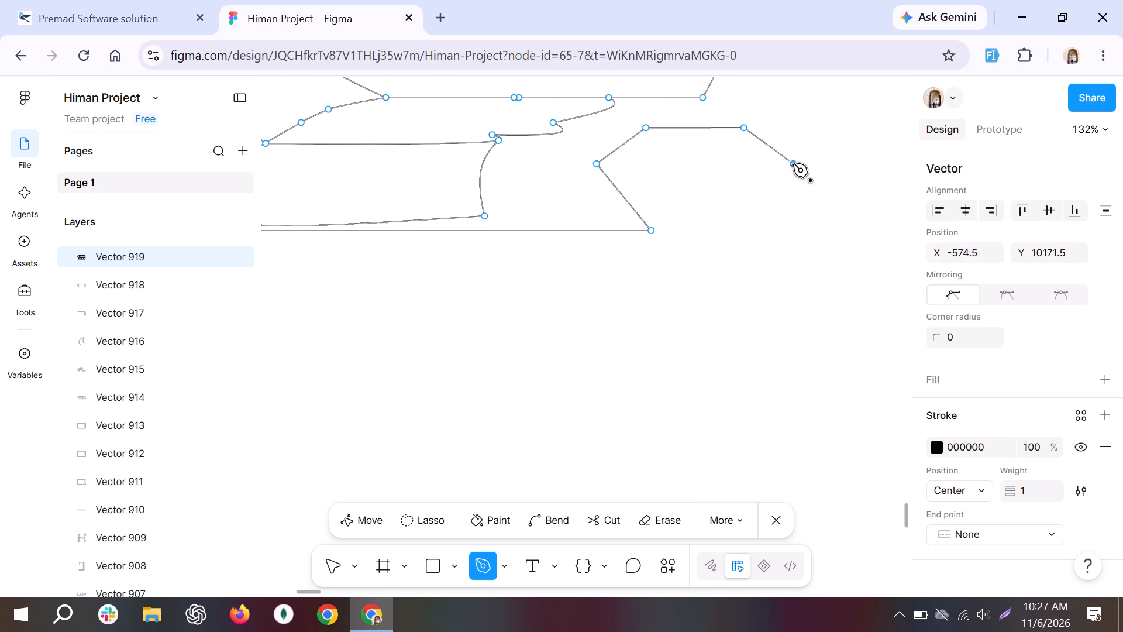
left_click(763, 231)
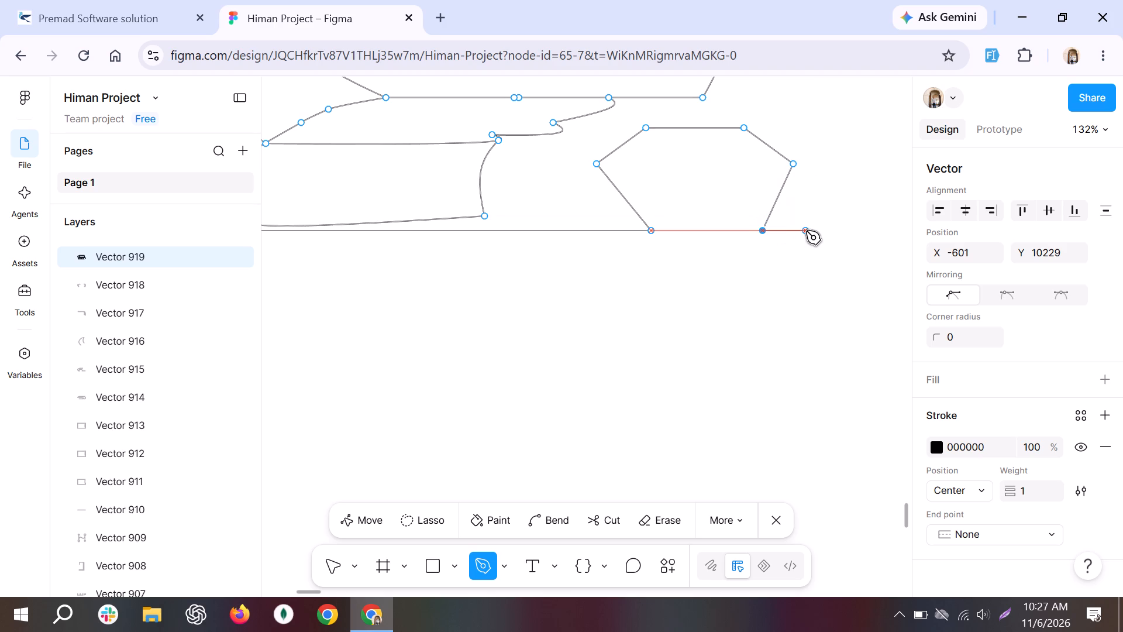
Extend the path from the arch's end via (-563, 10229), (-523, 10166) and (-553.5, 10130.5) to the upper panel's lower-right corner.
left_click(806, 231)
scroll(806, 231, "left", 1)
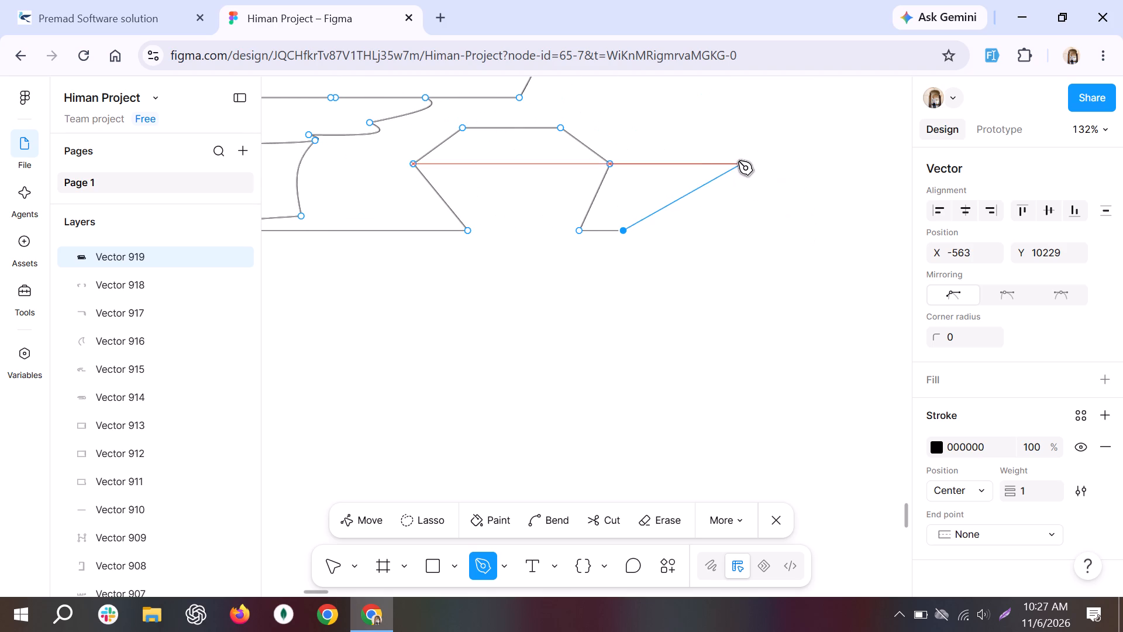
left_click(670, 157)
scroll(670, 157, "up", 1)
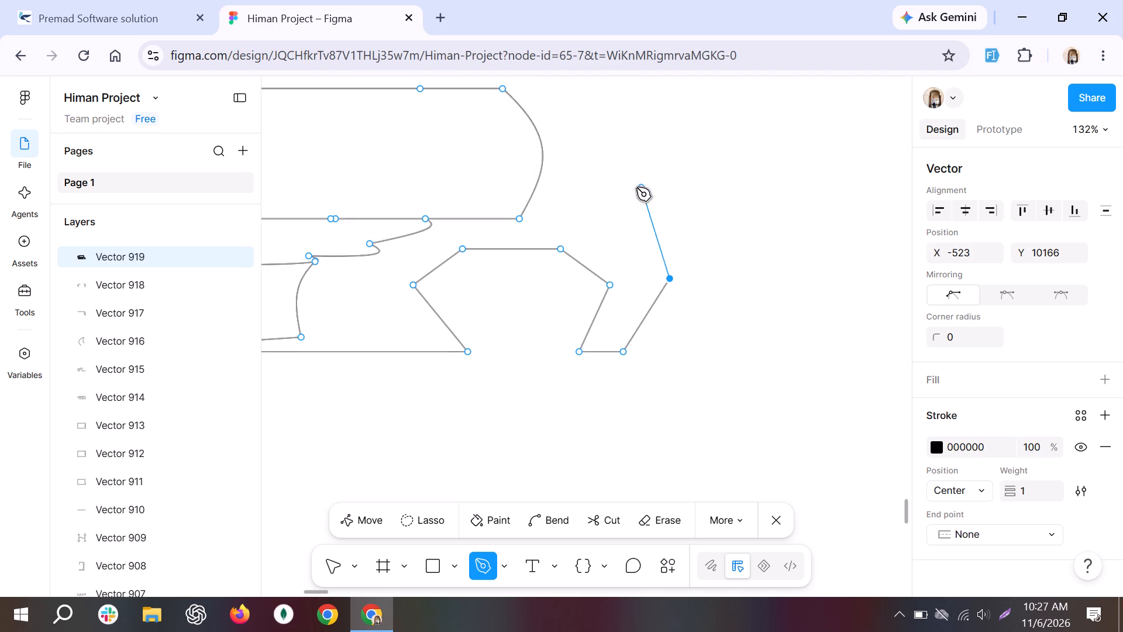
left_click(615, 219)
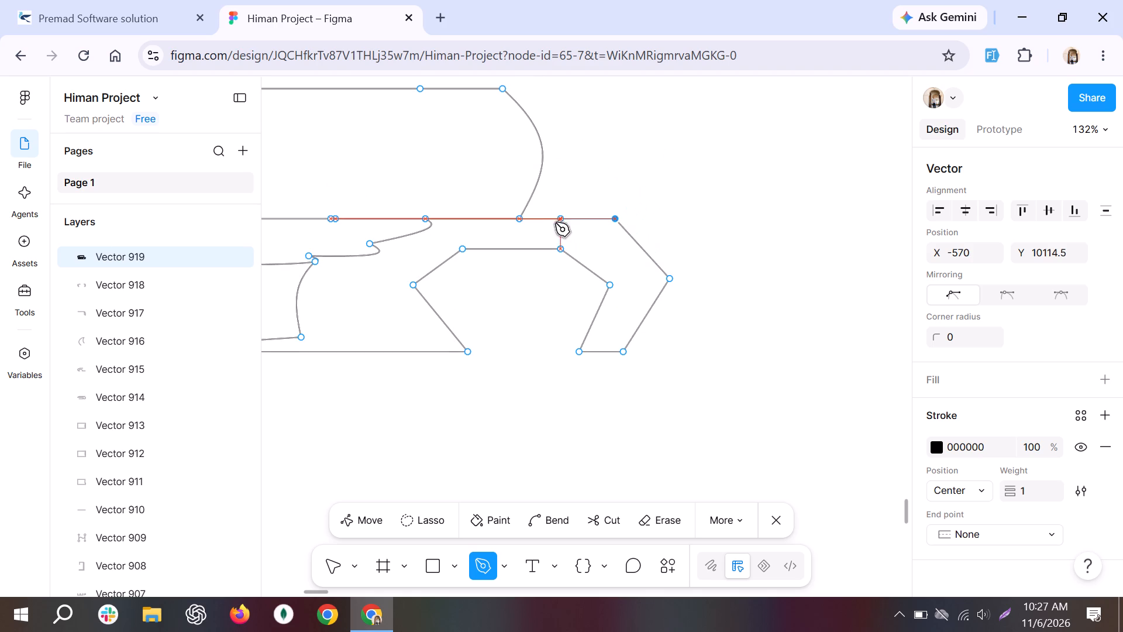
key("ctrl+z")
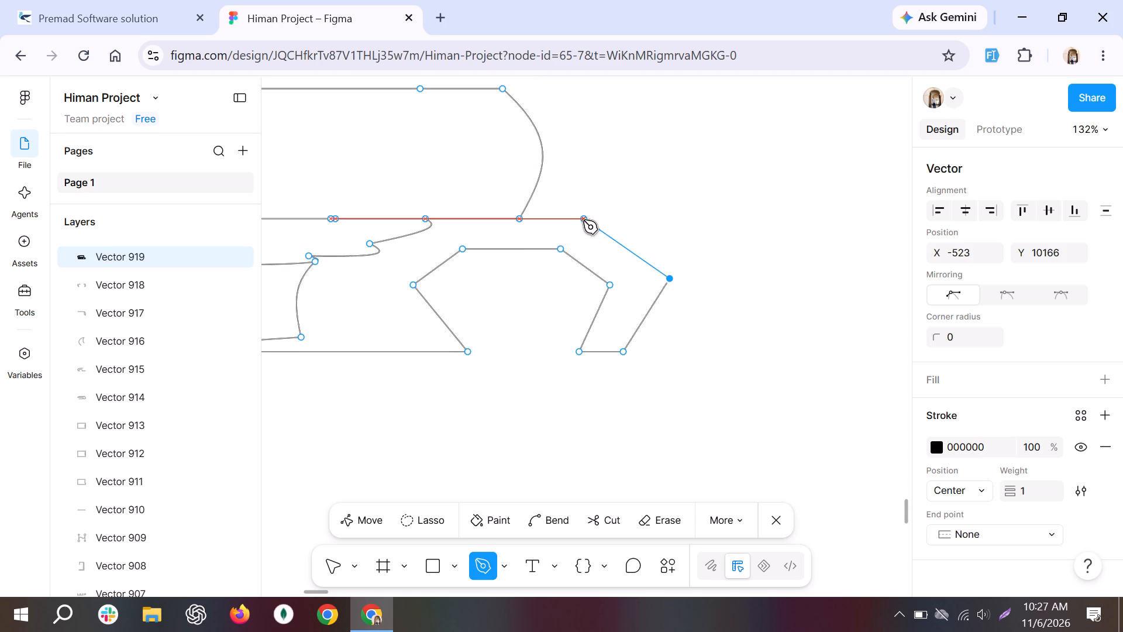
left_click(634, 237)
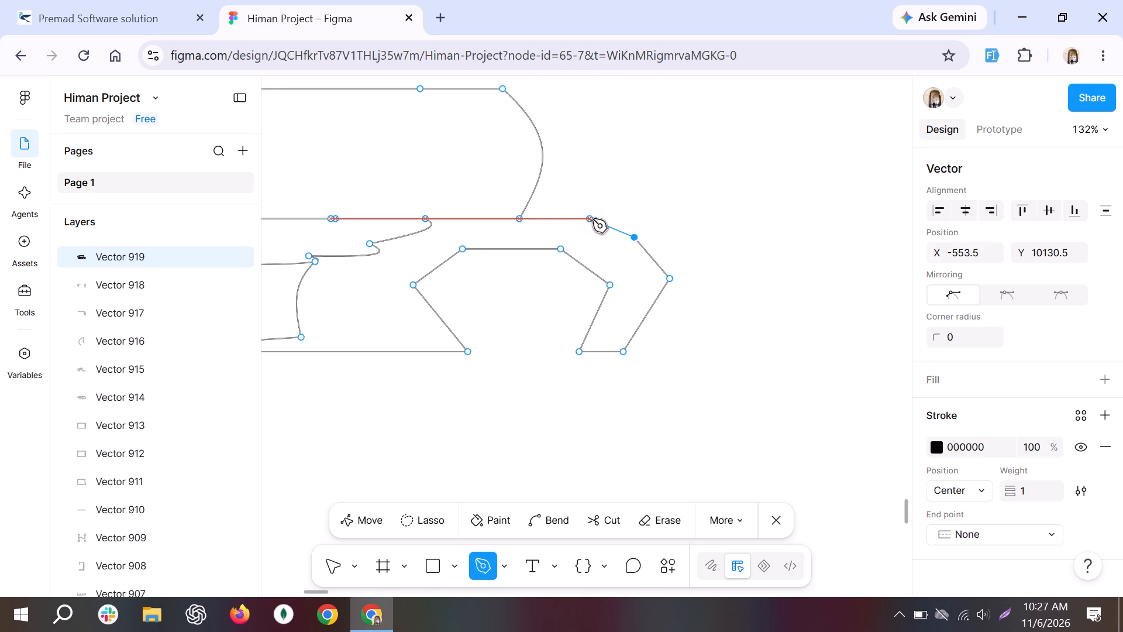
left_click(518, 219)
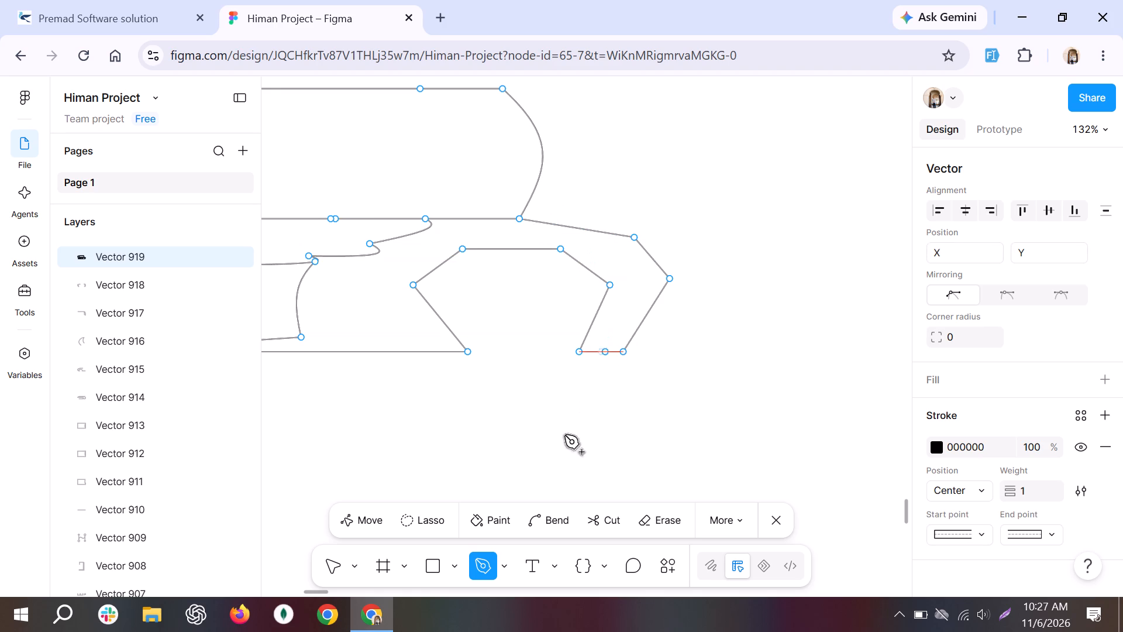
Bend the five straight segments of the wheel arch outward into a rounded arch.
left_click(533, 517)
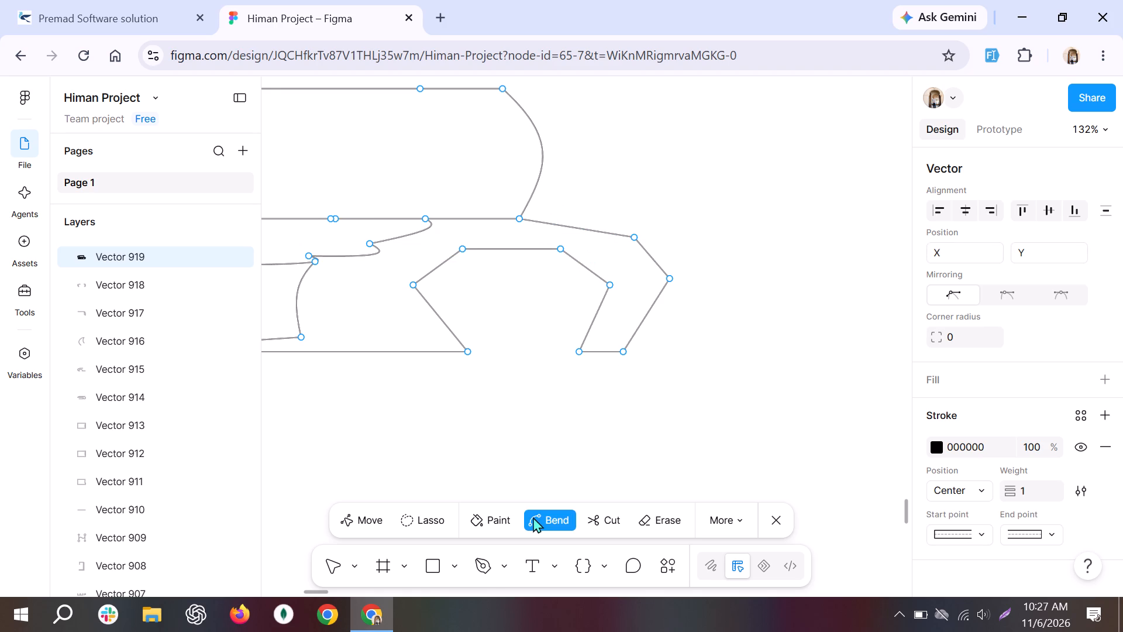
left_click_drag(432, 267, 428, 260)
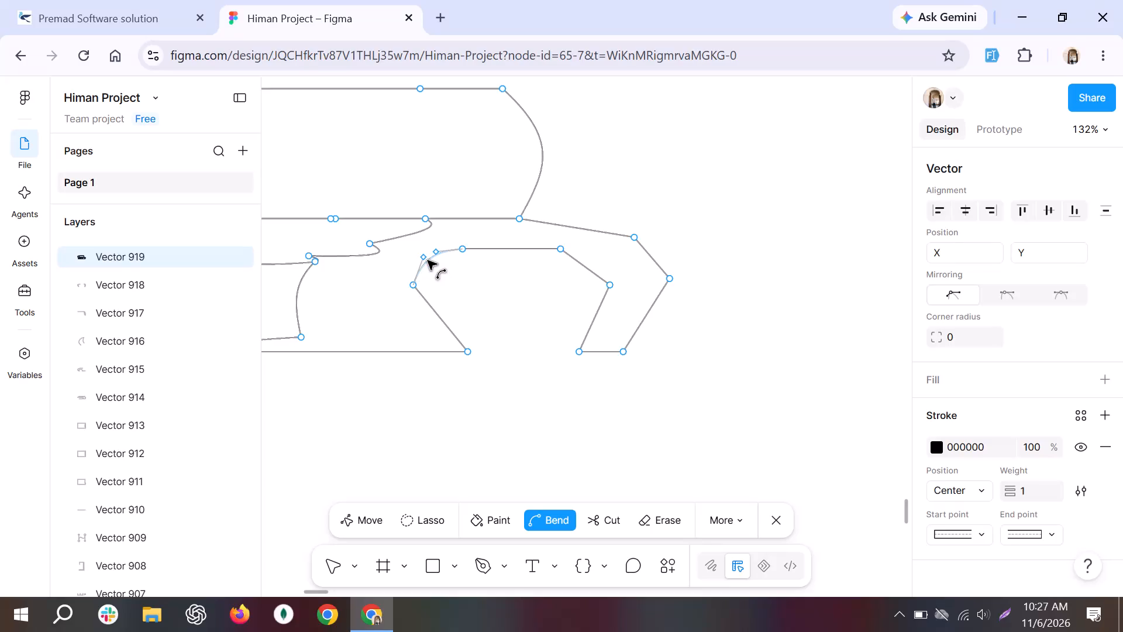
left_click_drag(428, 260, 433, 260)
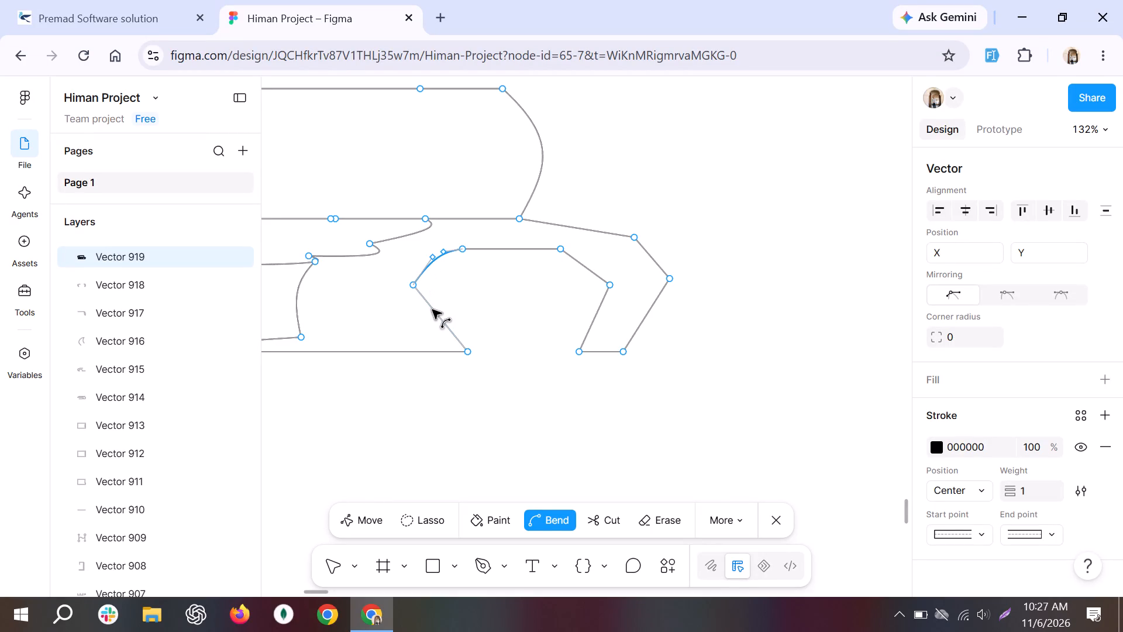
left_click_drag(432, 310, 428, 317)
left_click_drag(428, 317, 417, 317)
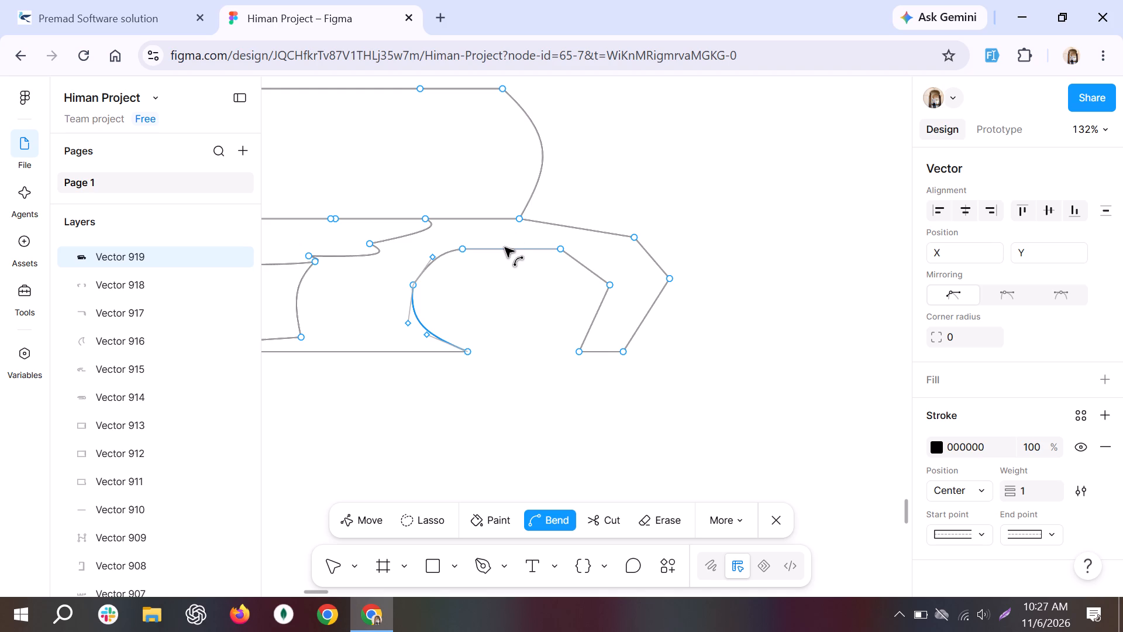
left_click(505, 248)
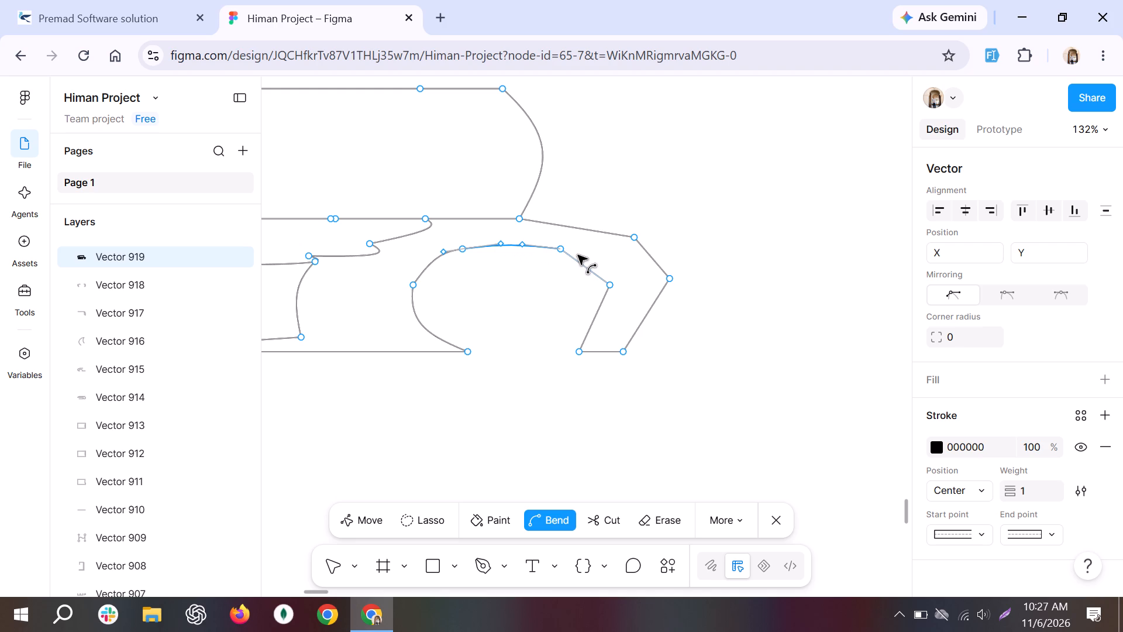
left_click_drag(578, 265, 589, 261)
left_click_drag(589, 261, 588, 260)
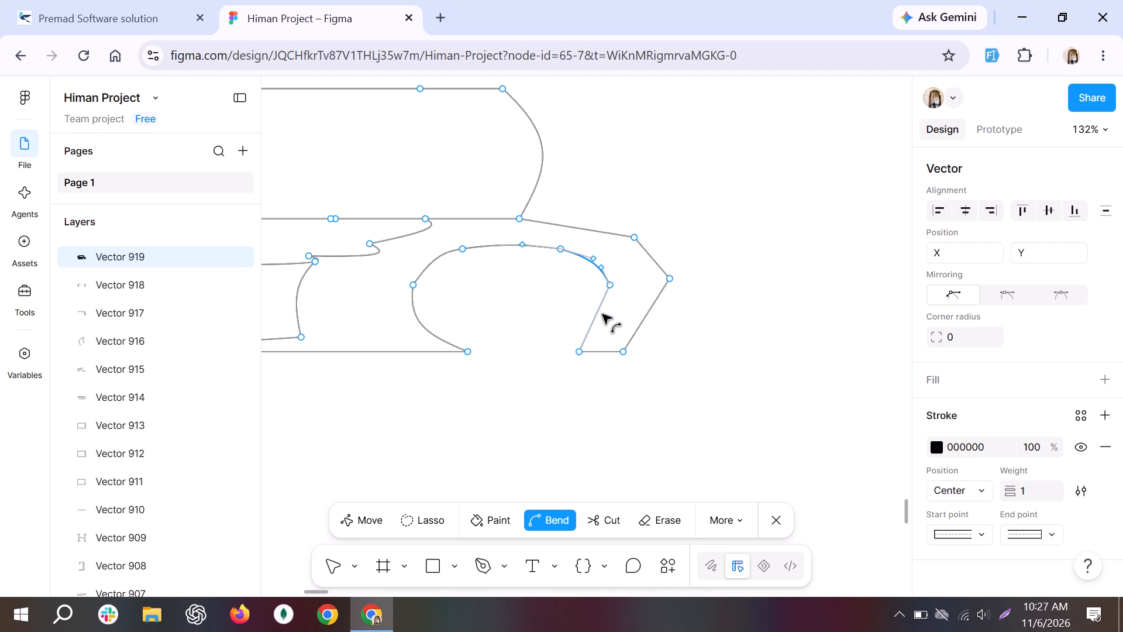
left_click_drag(594, 312, 607, 318)
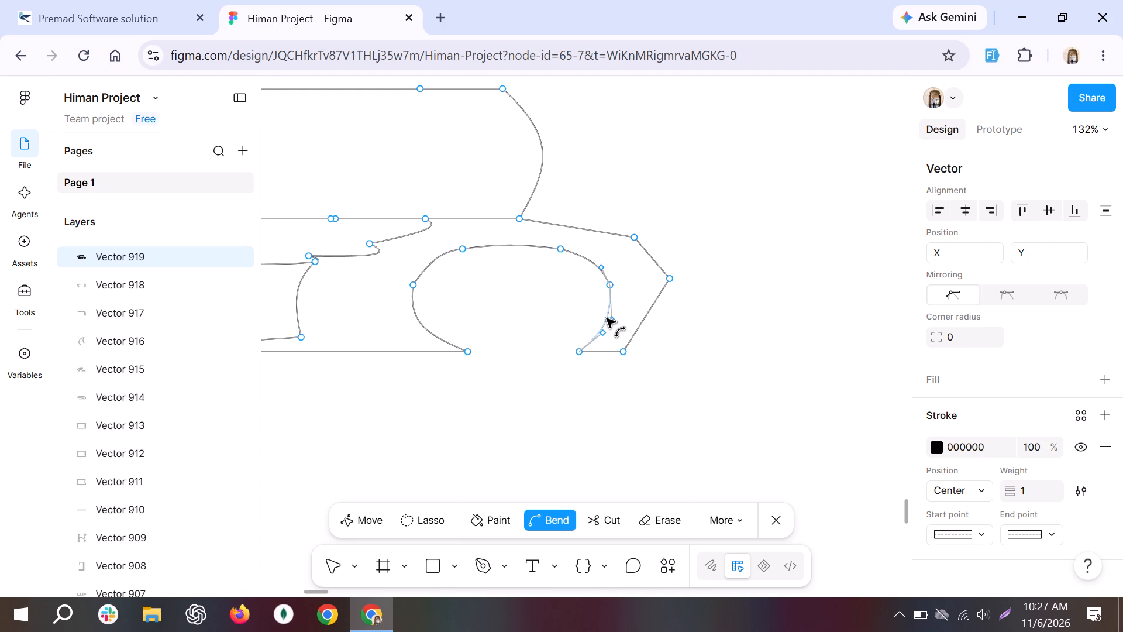
left_click_drag(607, 318, 611, 318)
left_click(704, 345)
Bend the three outer segments from the upper panel's lower-right corner down to the baseline into a rounded end around the arch.
scroll(704, 345, "down", 4, "ctrl")
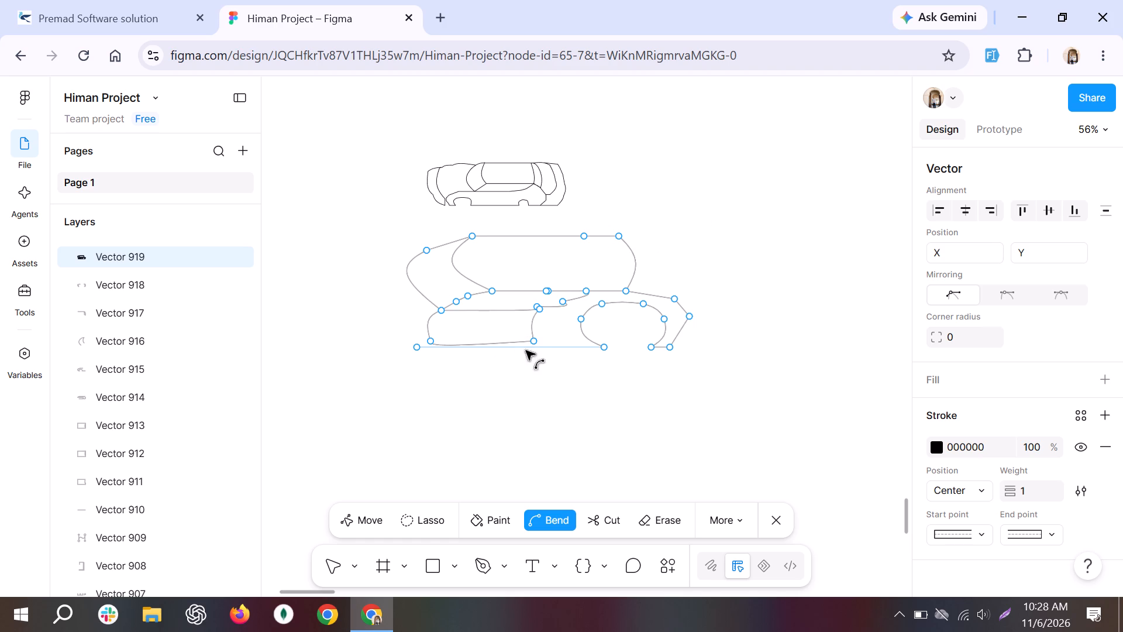
right_click_drag(644, 291, 646, 287)
right_click_drag(646, 287, 649, 279)
left_click(654, 269)
scroll(652, 290, "up", 3, "ctrl")
left_click_drag(640, 306, 646, 298)
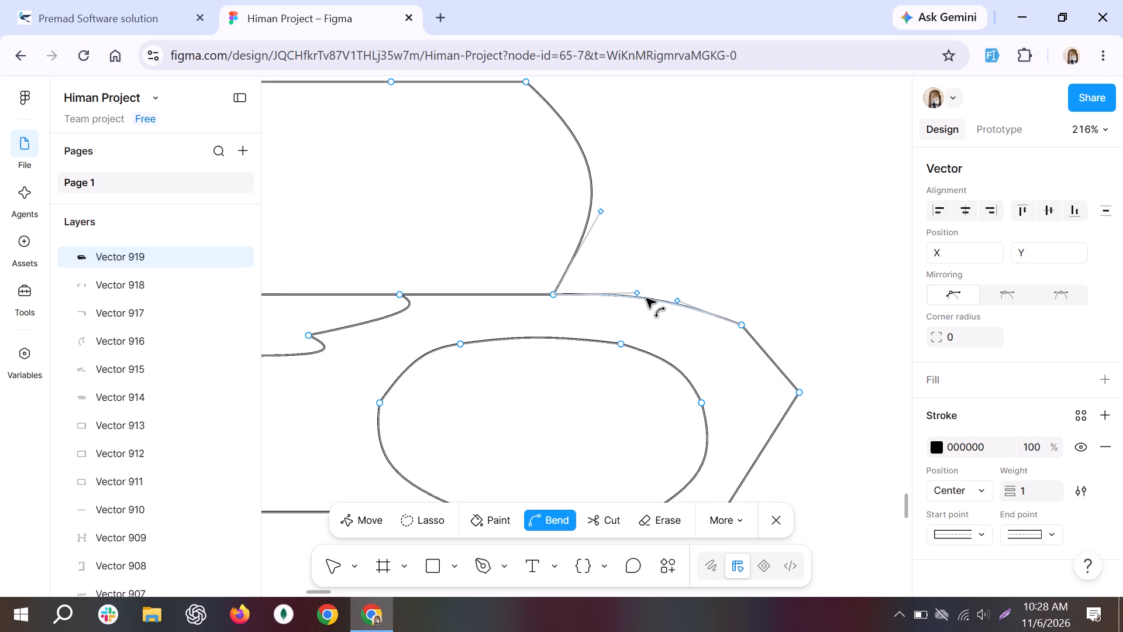
left_click_drag(646, 298, 647, 298)
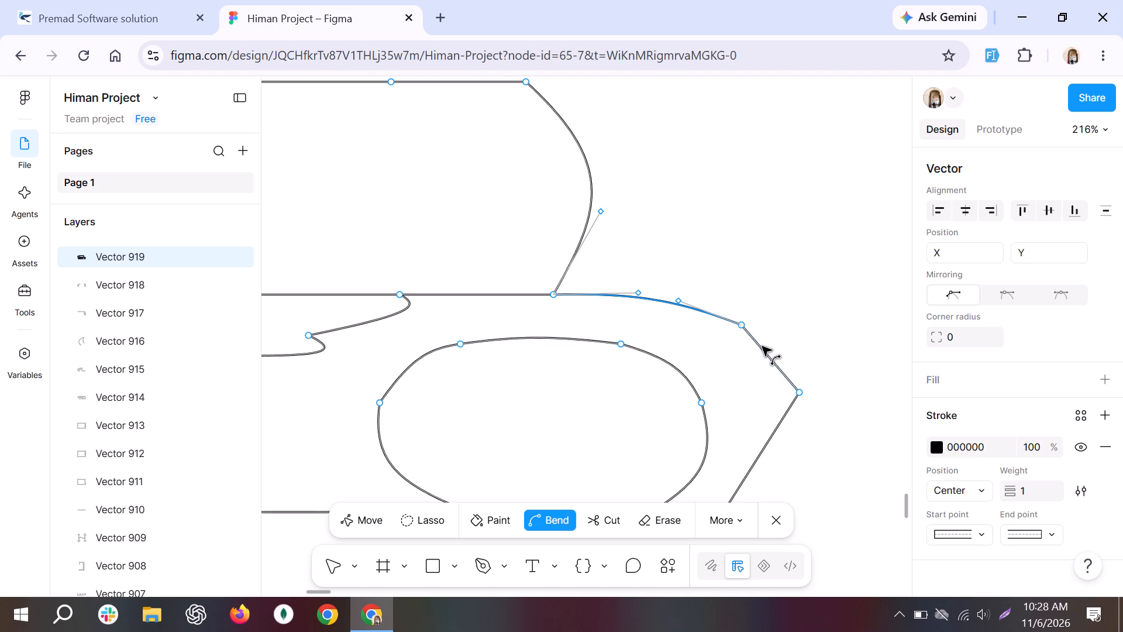
left_click_drag(762, 349, 775, 345)
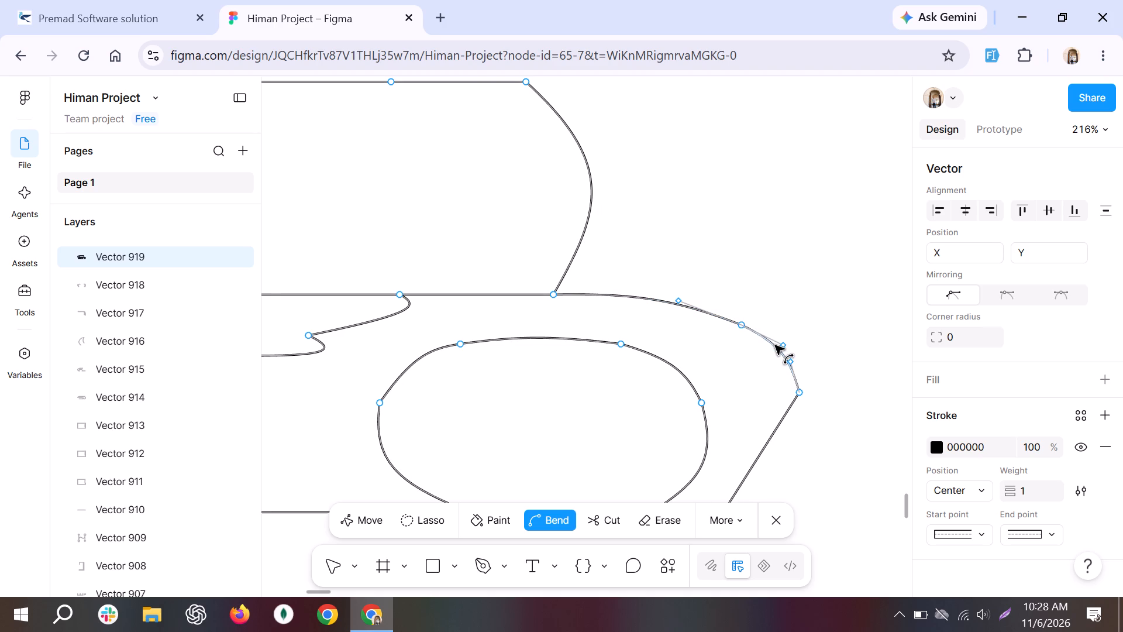
left_click_drag(775, 345, 775, 344)
left_click_drag(778, 425, 786, 437)
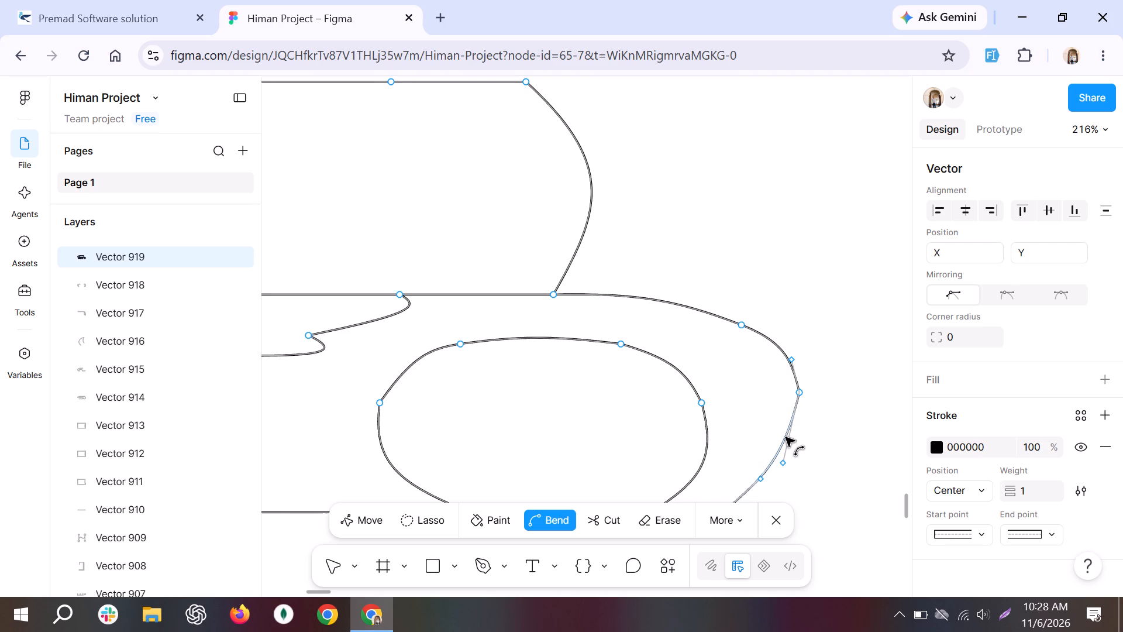
left_click_drag(786, 437, 790, 442)
scroll(790, 442, "down", 1, "ctrl")
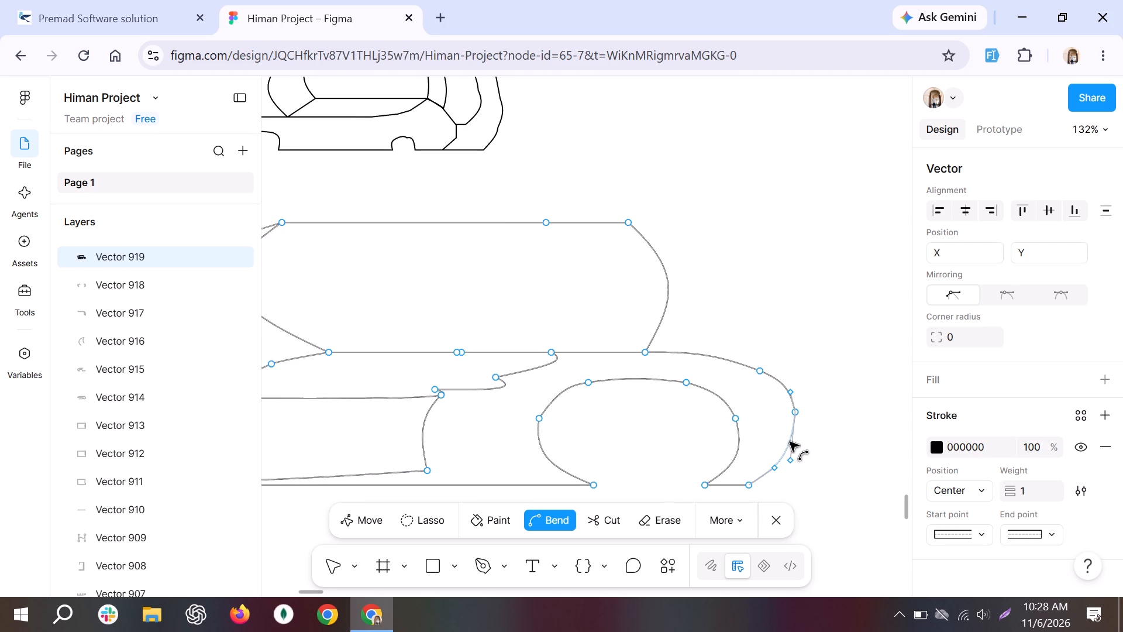
left_click(822, 419)
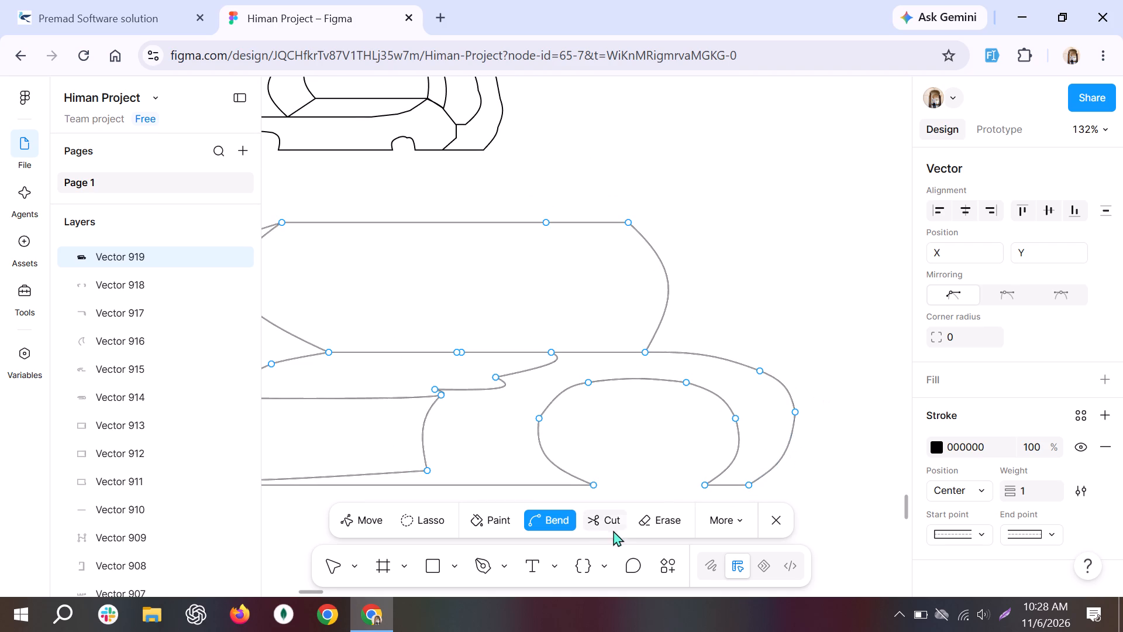
Extend a path from the shared corner (-1029, 10154) via (-1099, 10151.39), a curved point (-1230, 10151.39), (-1288.5, 10183) and (-1317, 10207.5) to (-1269, 10229).
left_click(475, 560)
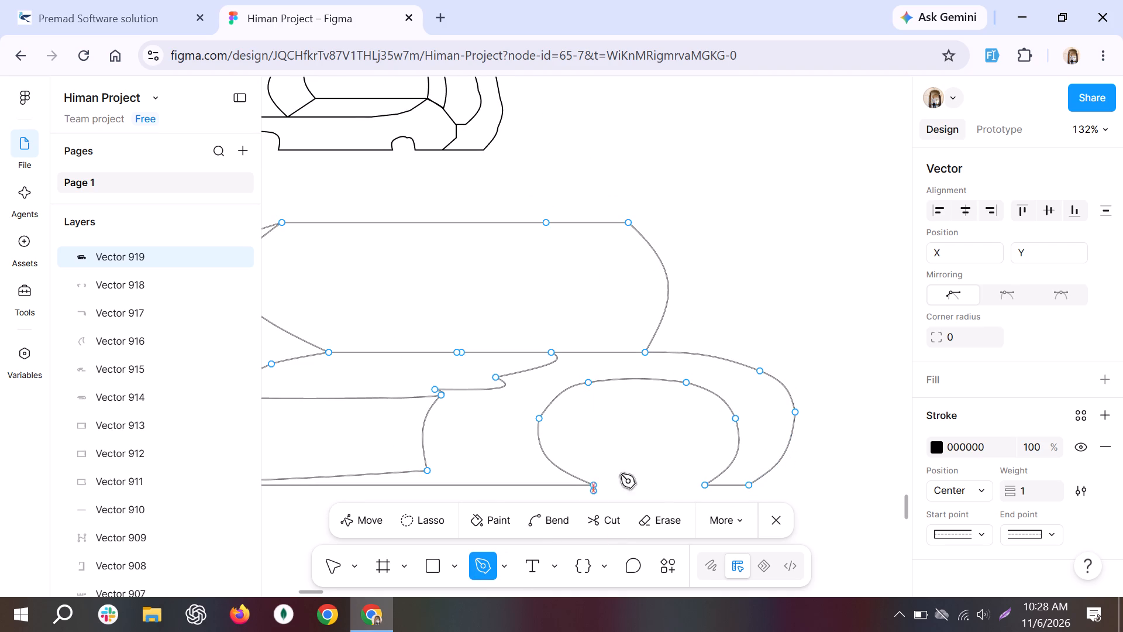
scroll(758, 334, "down", 3, "ctrl")
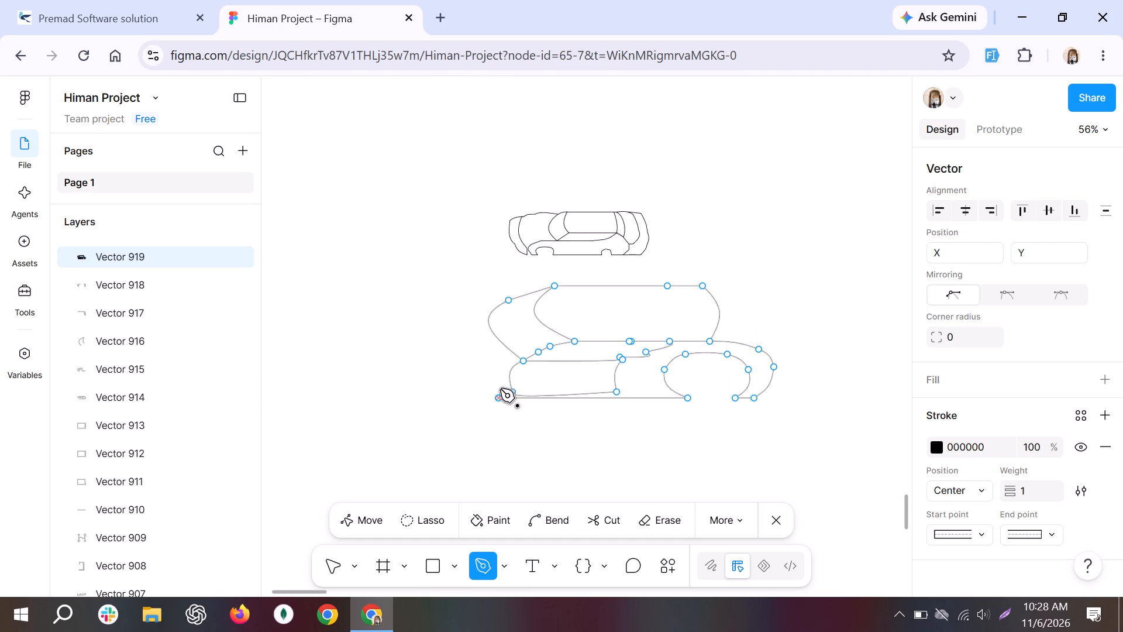
left_click(522, 360)
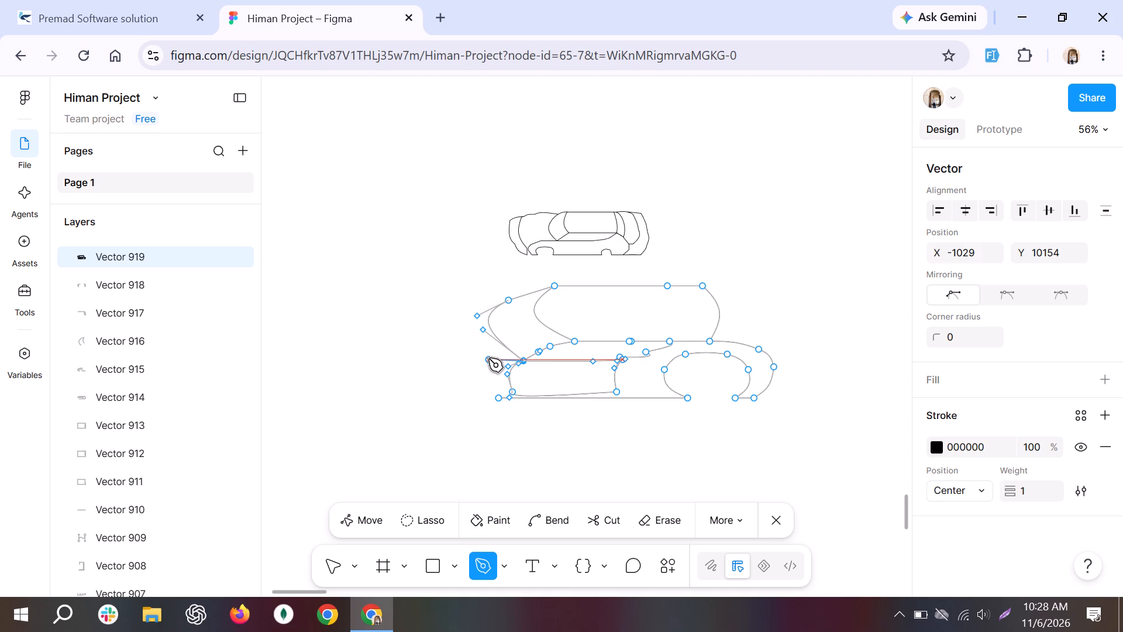
left_click(488, 358)
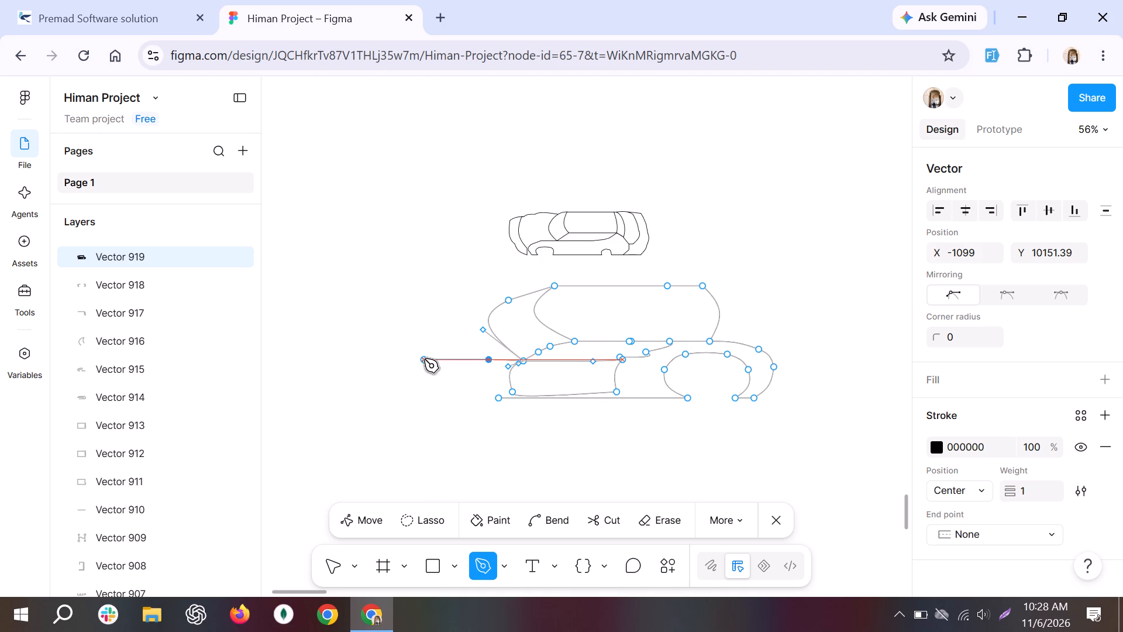
left_click_drag(424, 359, 394, 369)
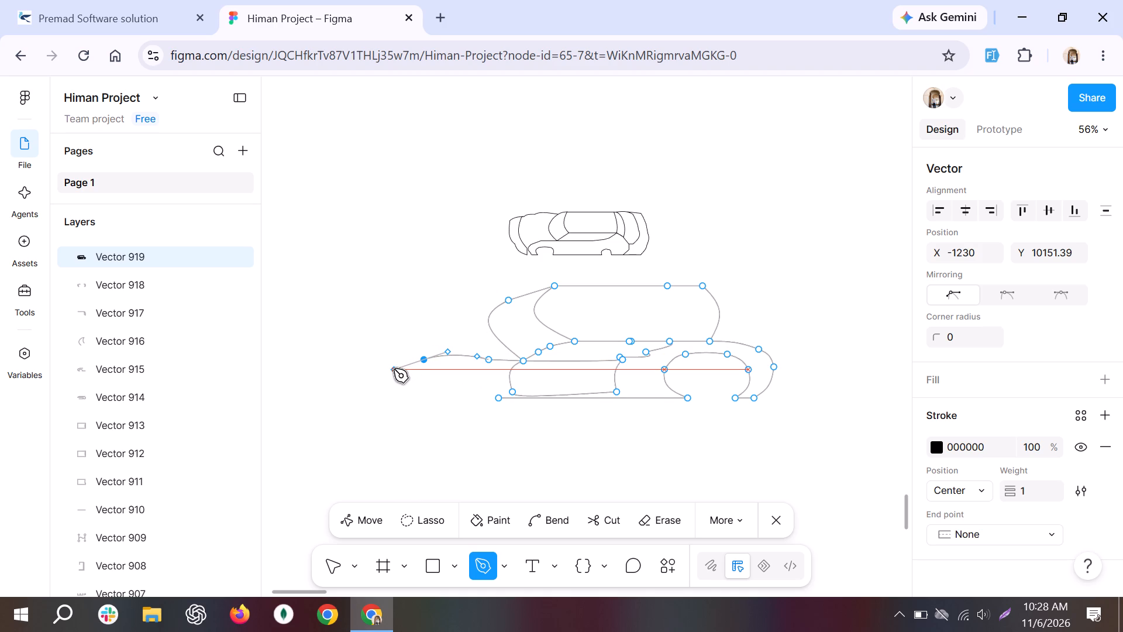
left_click_drag(394, 369, 409, 371)
left_click_drag(409, 371, 447, 366)
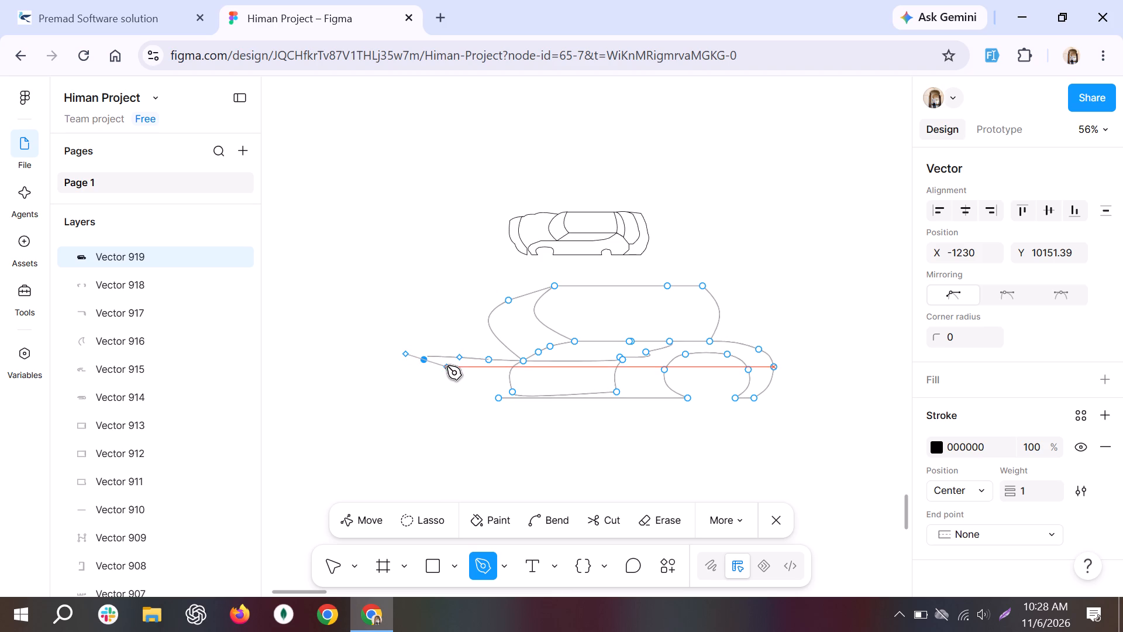
left_click_drag(447, 366, 406, 367)
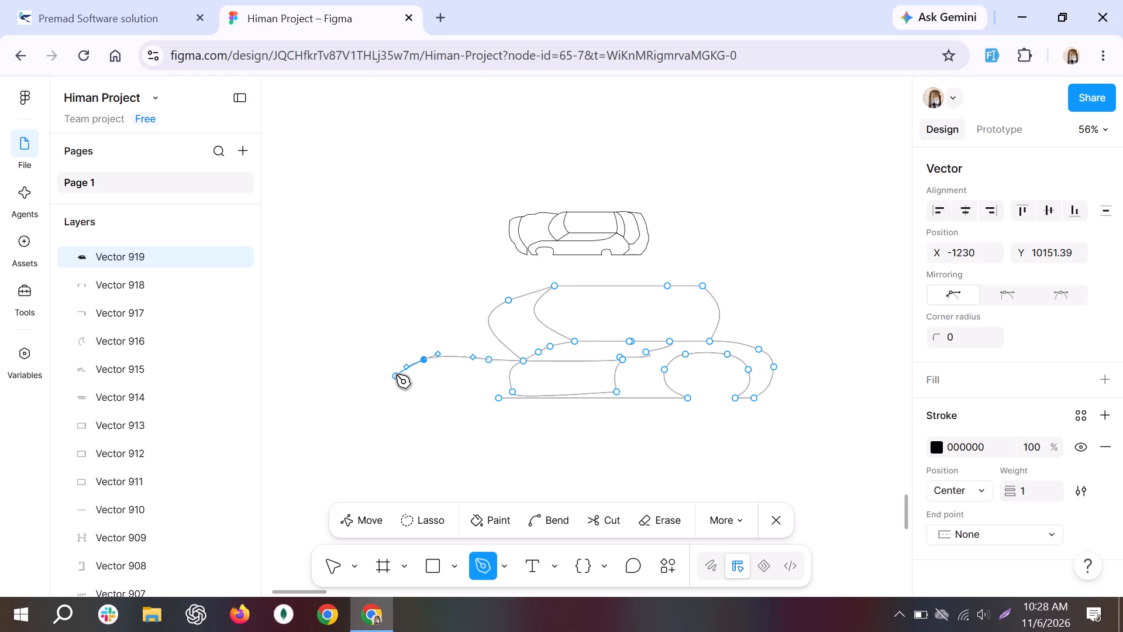
left_click(395, 375)
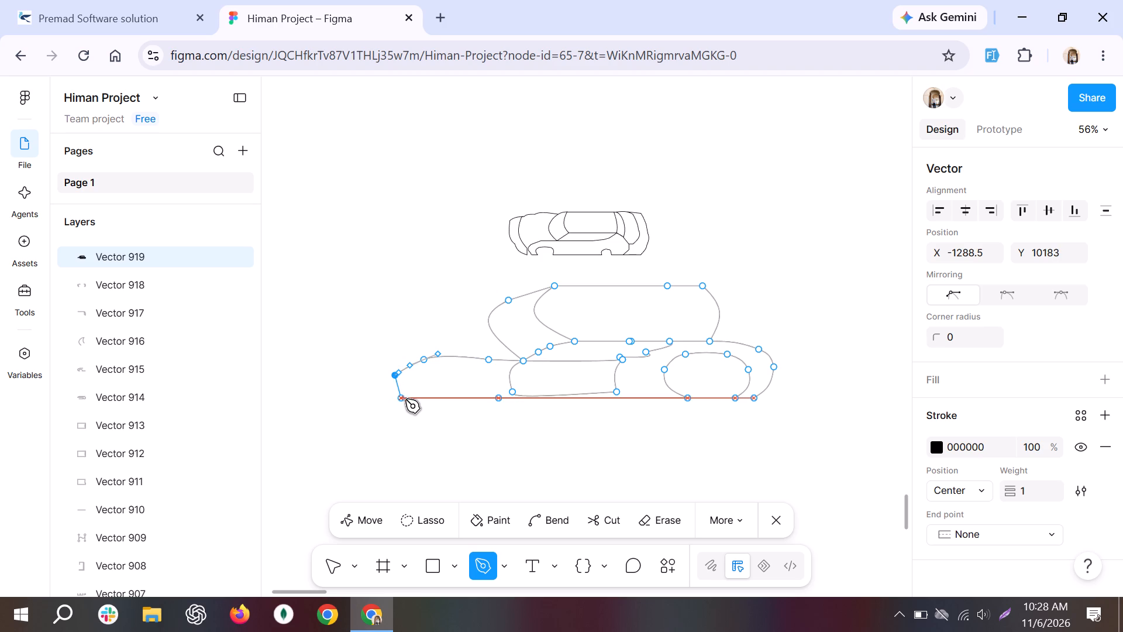
left_click(381, 387)
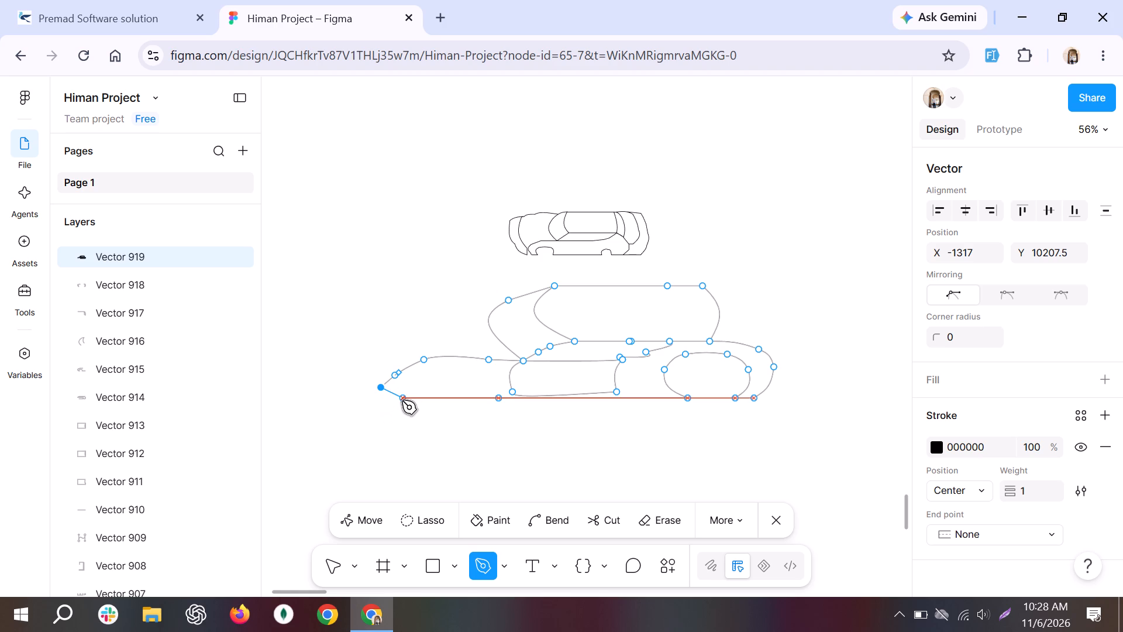
left_click(404, 400)
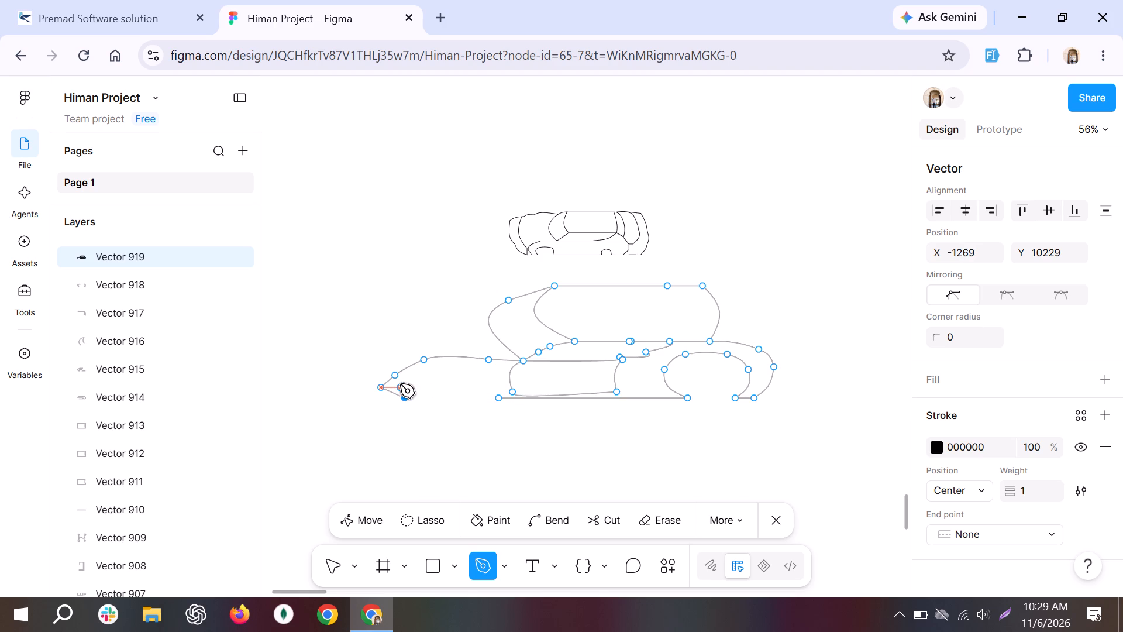
Draw the left wheel arch via (-1278, 10207.5), (-1246, 10171.5), (-1191, 10154), (-1141.5, 10154), (-1115, 10166), (-1115, 10197) and (-1115, 10229) to the baseline's left end.
left_click(400, 384)
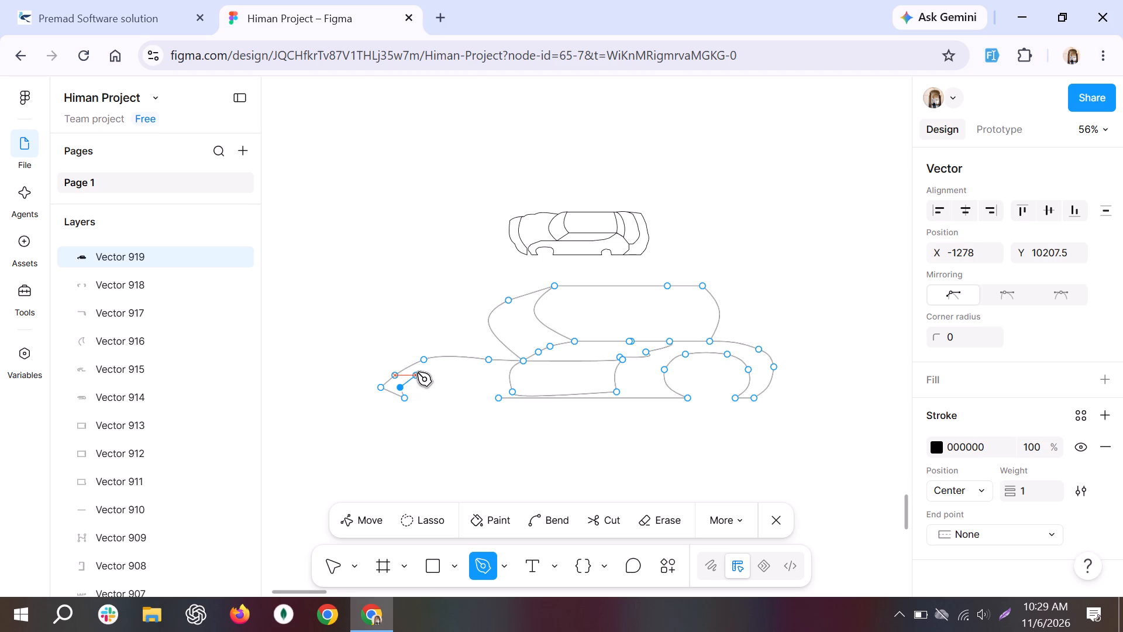
left_click(416, 369)
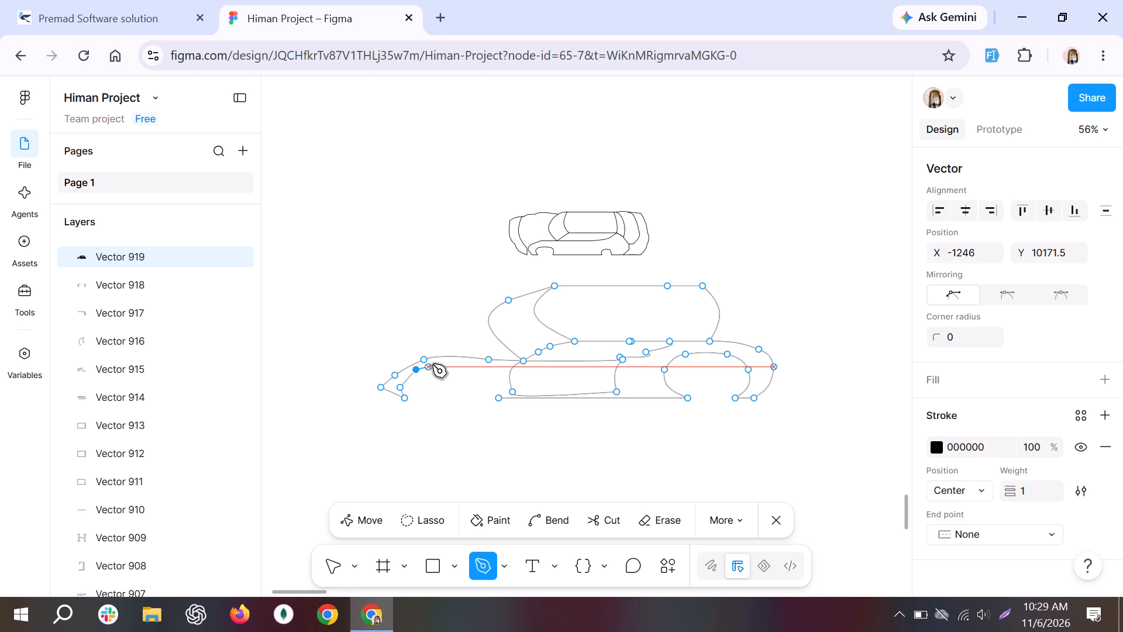
left_click(443, 362)
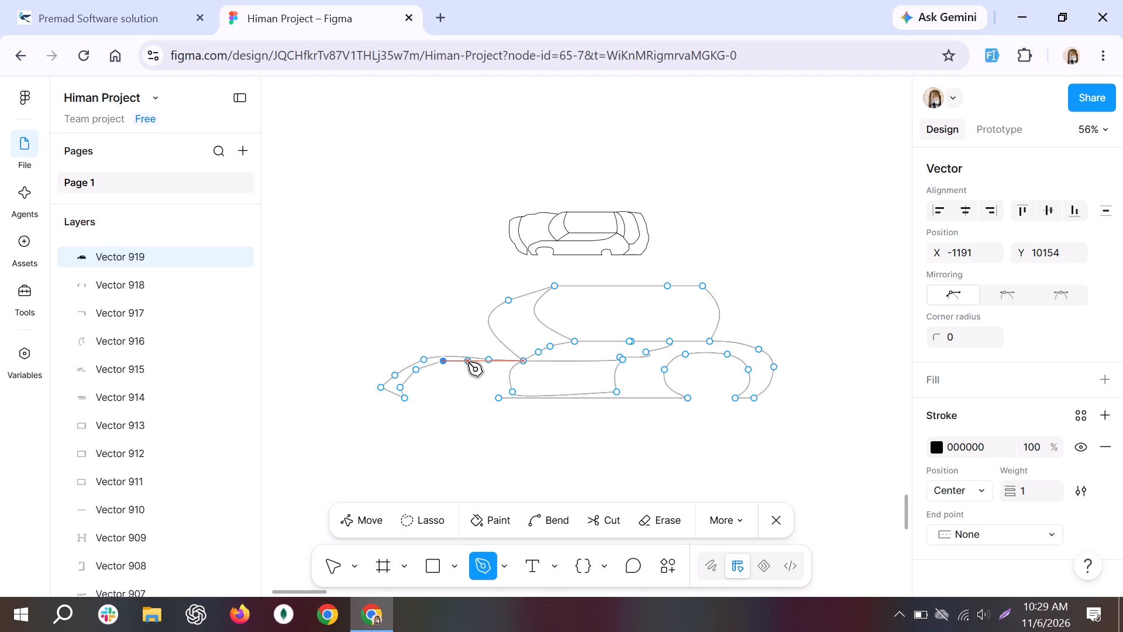
left_click(468, 362)
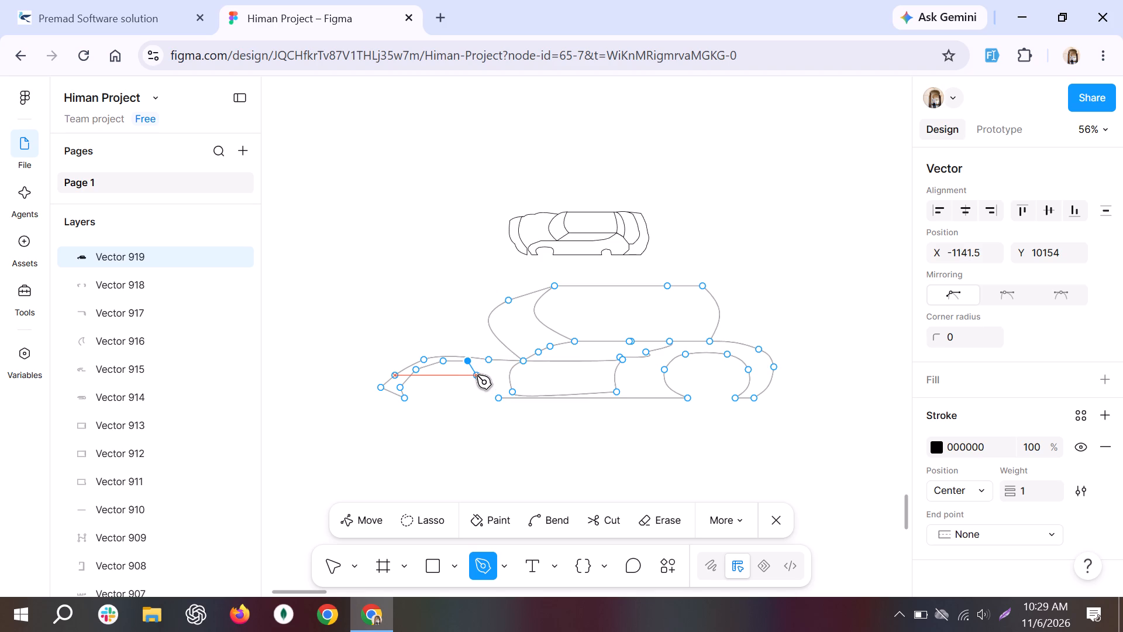
left_click(481, 367)
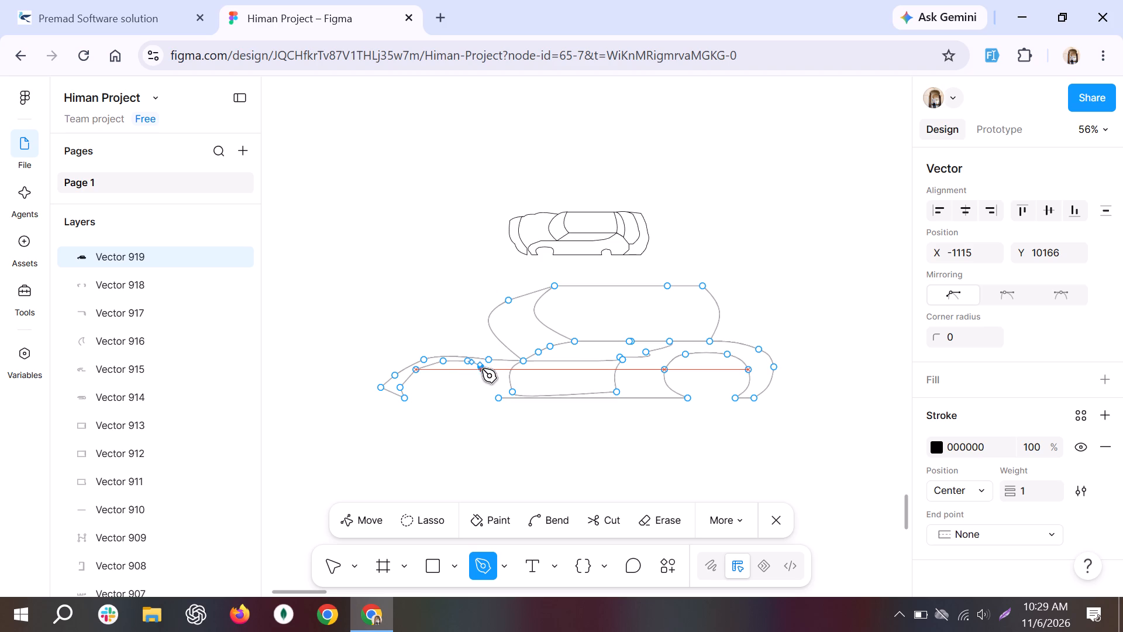
left_click(480, 368)
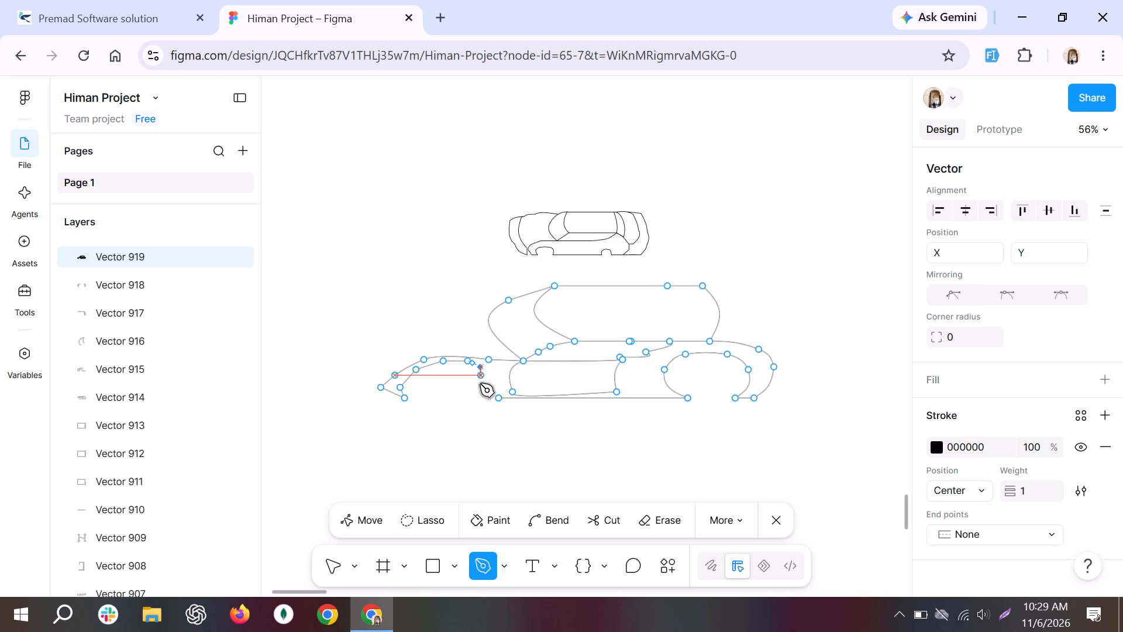
left_click(480, 382)
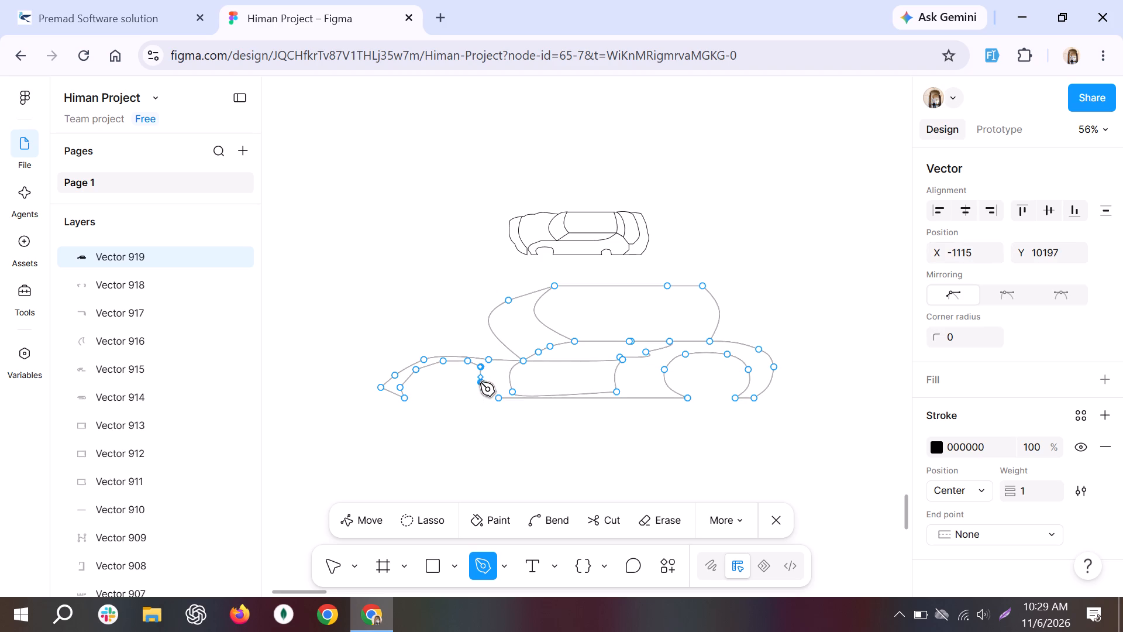
left_click(478, 400)
left_click(500, 396)
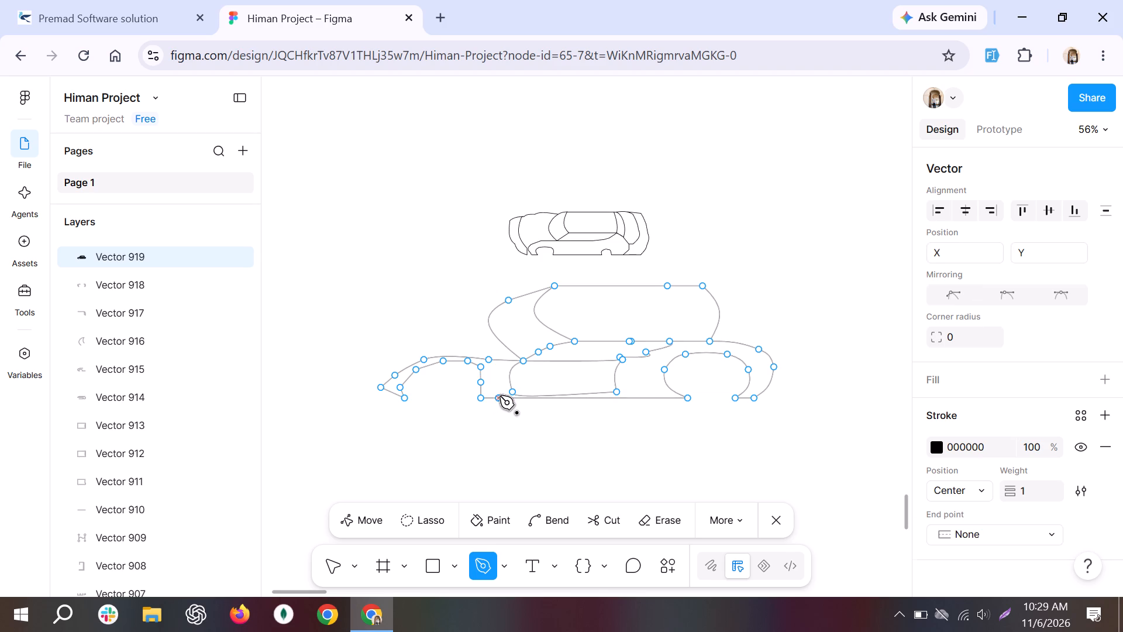
Bend the three leftmost segments of the left wheel arch outward into a smooth rounded curve.
left_click(528, 520)
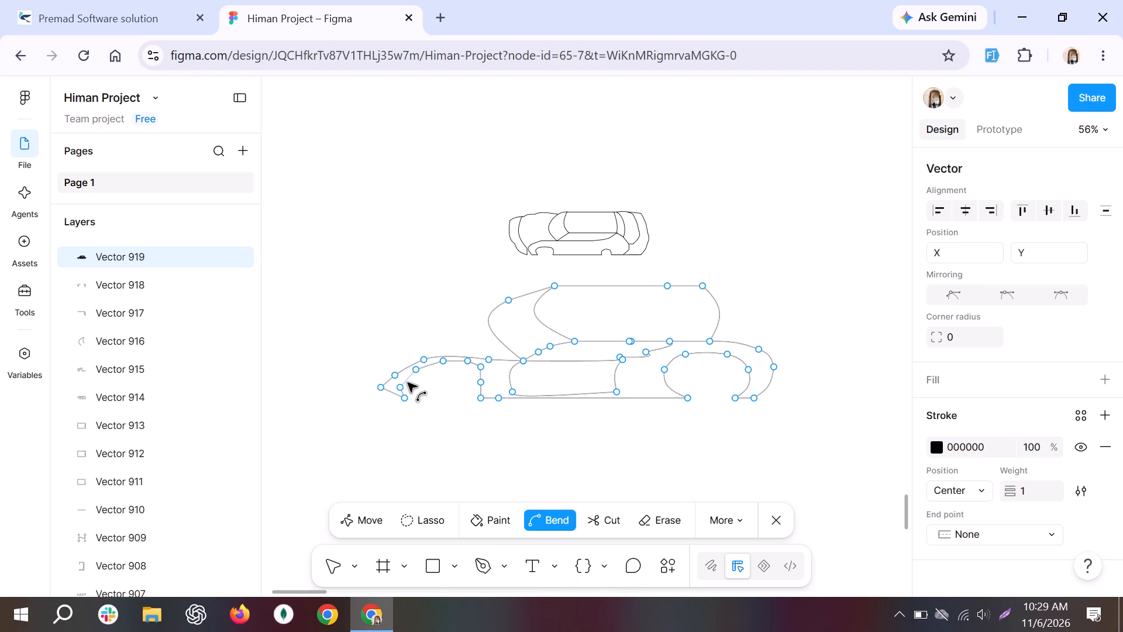
scroll(408, 383, "up", 3, "ctrl")
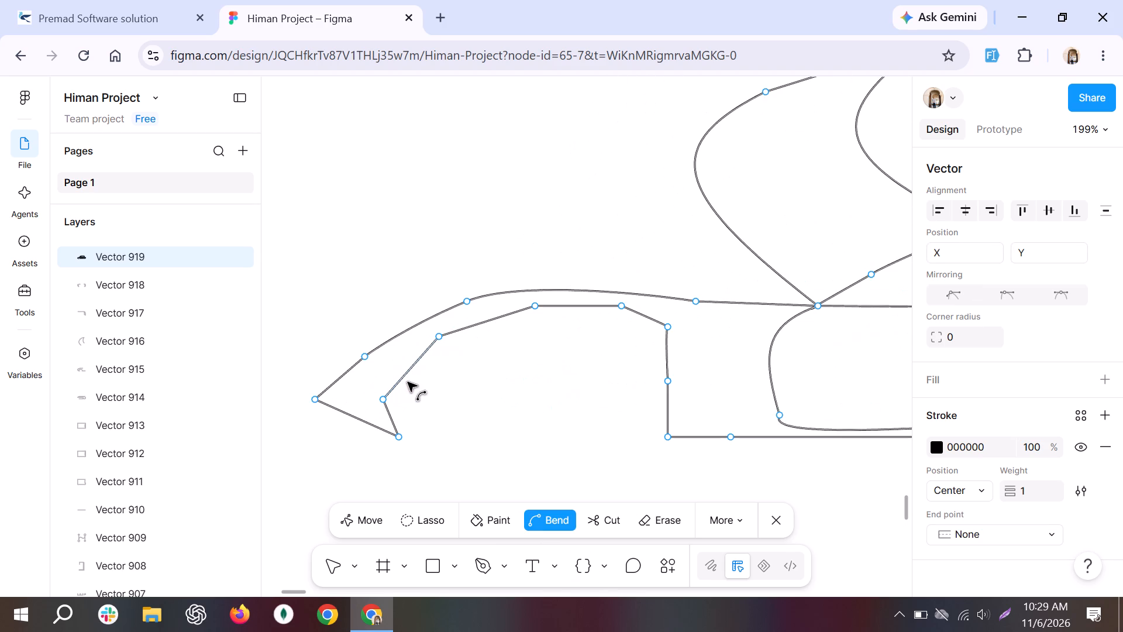
left_click_drag(412, 366, 400, 359)
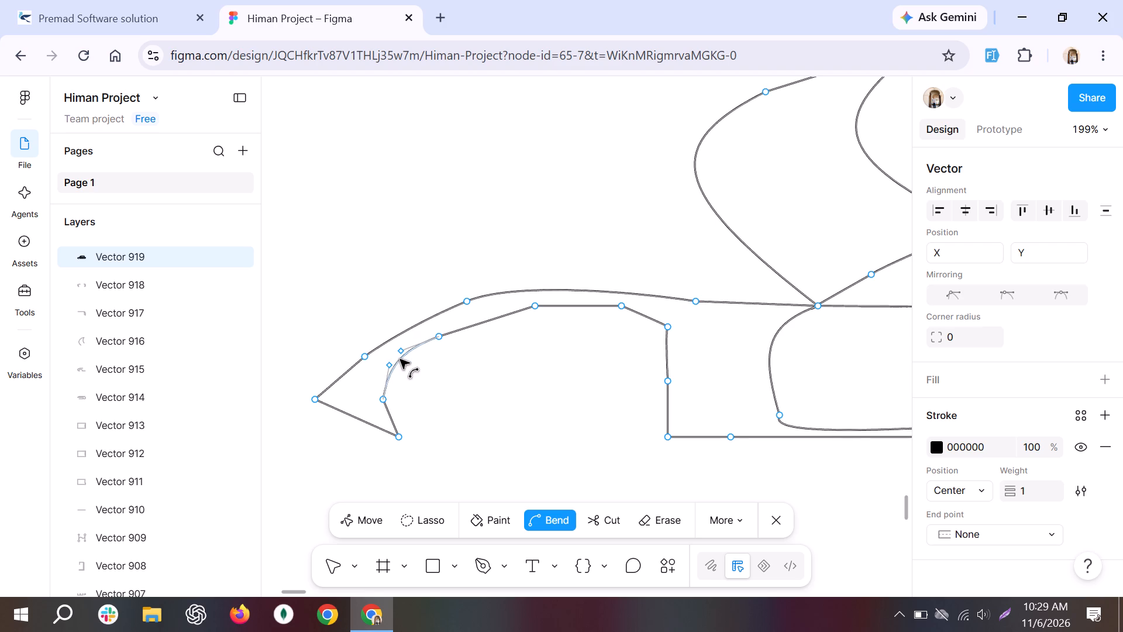
left_click_drag(483, 325, 485, 320)
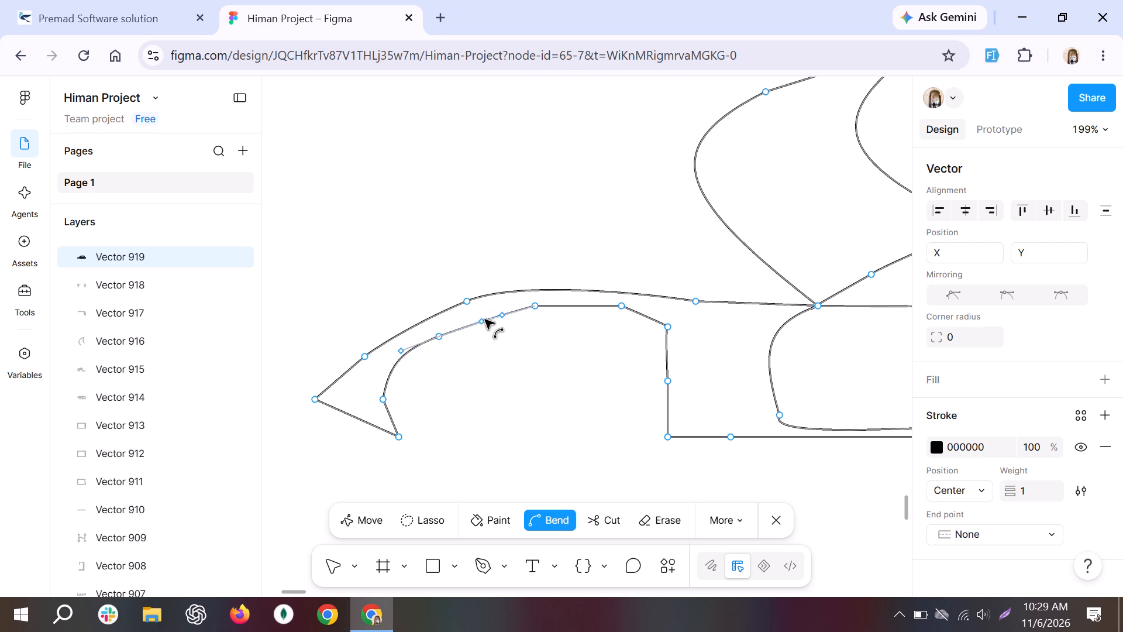
left_click_drag(485, 320, 471, 315)
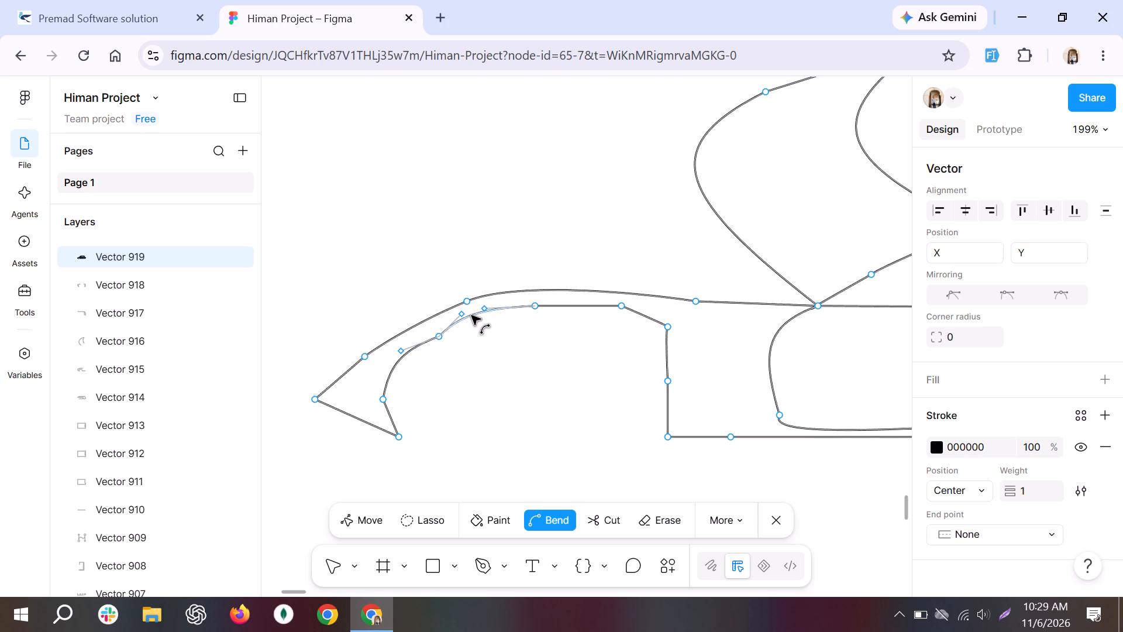
left_click_drag(471, 315, 477, 317)
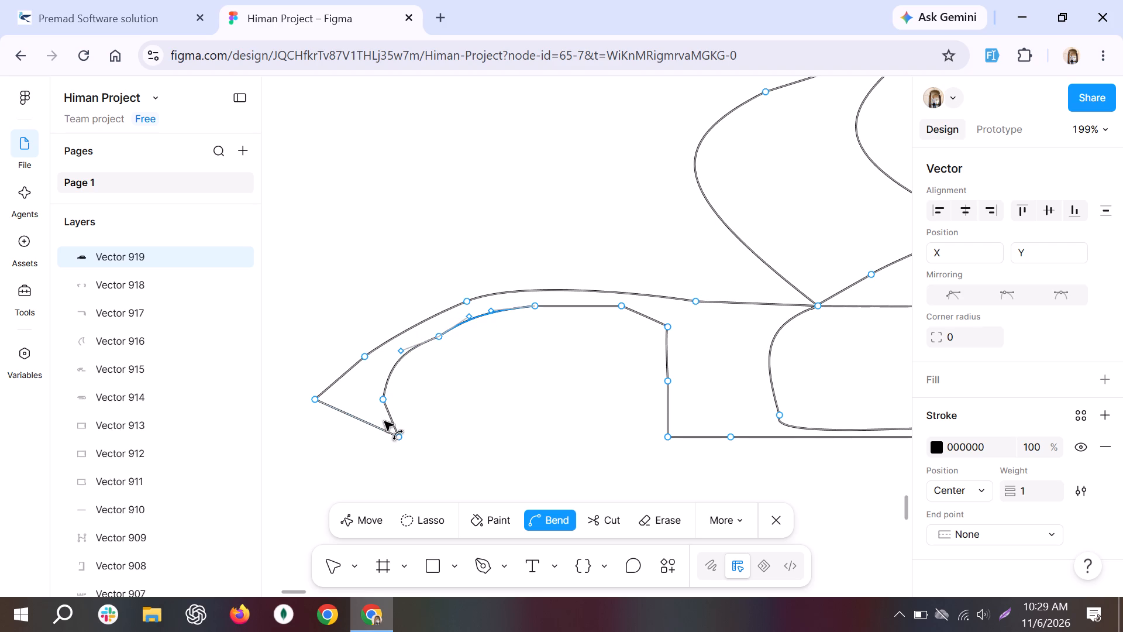
left_click(388, 413)
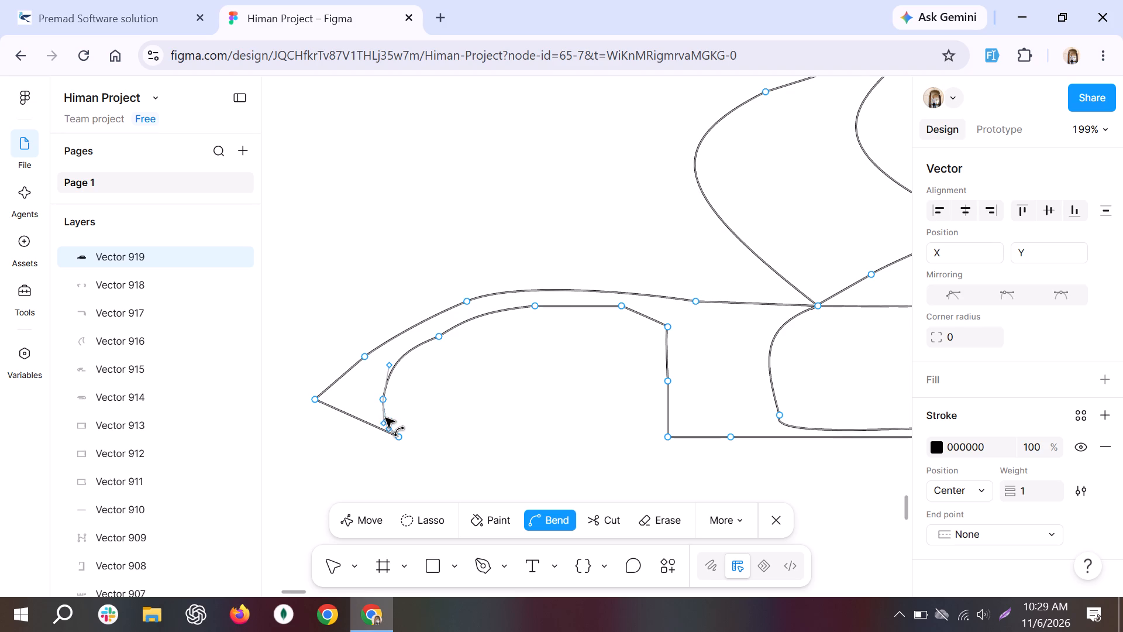
Bend the outer contour's left end: round the lower tip downward, bow the upper-left segment outward and curve the short segment below it inward.
left_click_drag(359, 421, 356, 424)
left_click_drag(356, 424, 339, 432)
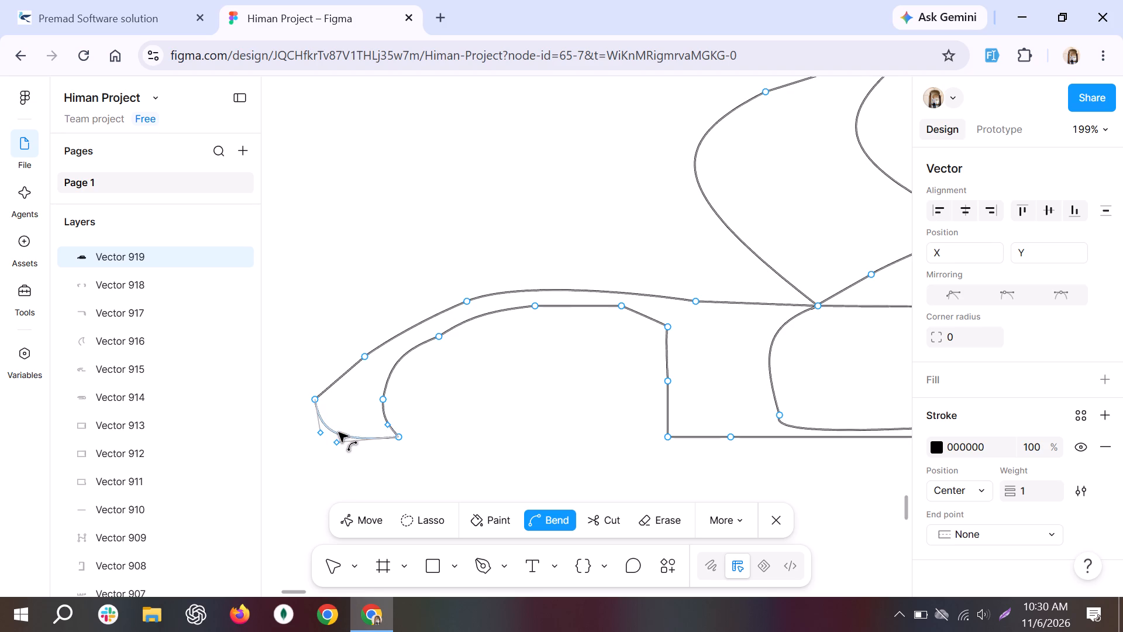
left_click_drag(339, 432, 339, 431)
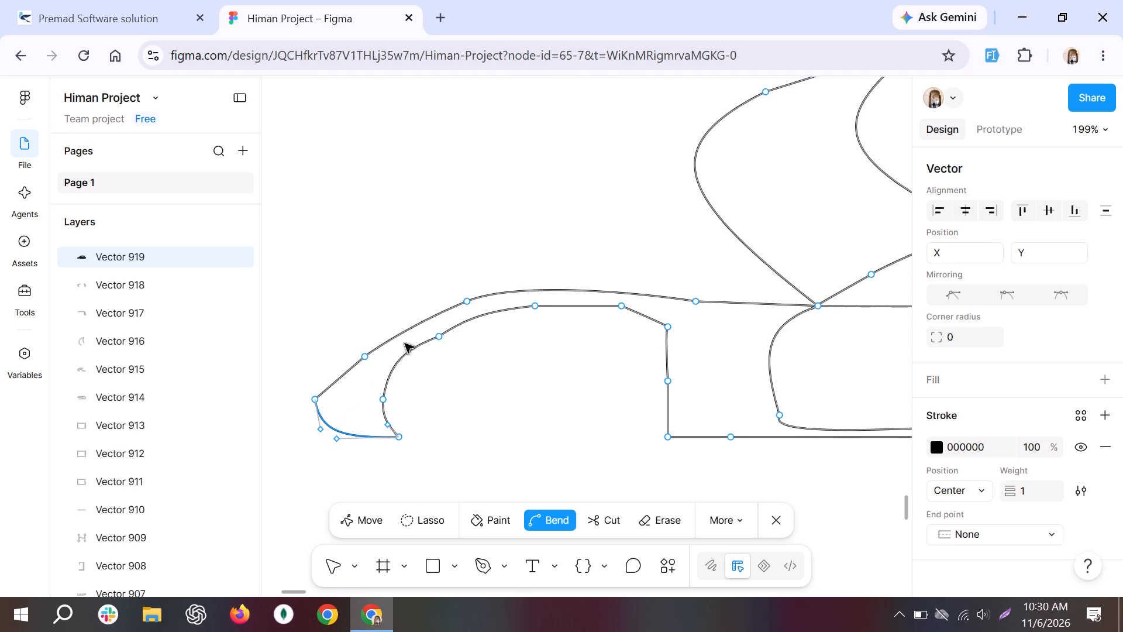
left_click_drag(407, 332, 408, 321)
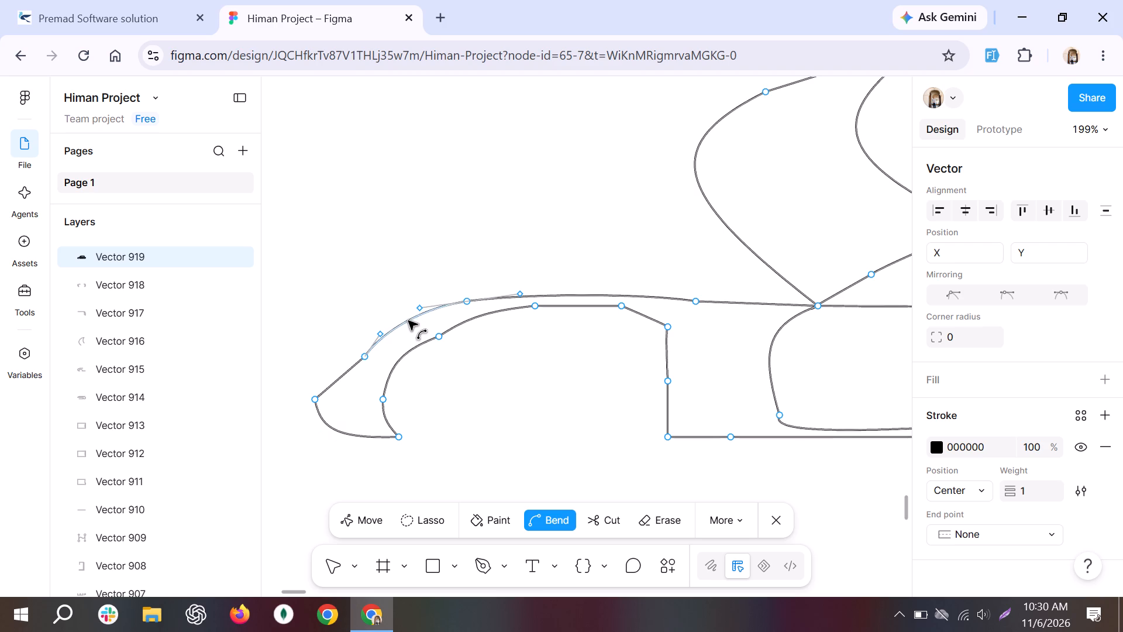
left_click_drag(408, 321, 409, 323)
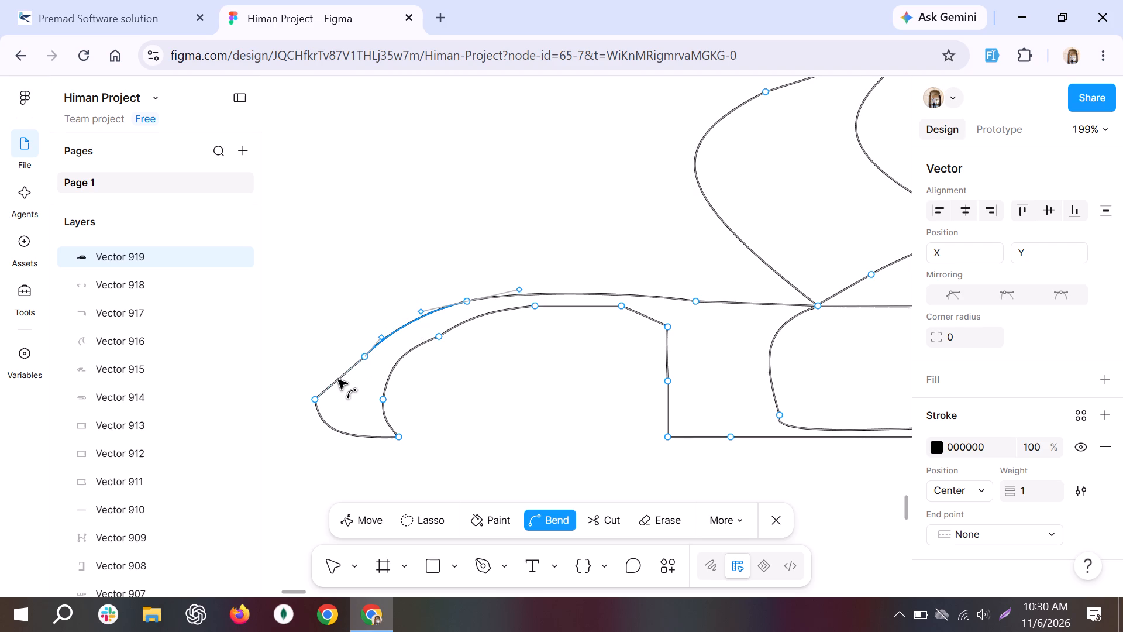
left_click_drag(336, 376, 348, 383)
Bend the outer contour's top segment into a higher crown over the arch and dip the segment leading to the shared corner.
left_click_drag(579, 292, 576, 277)
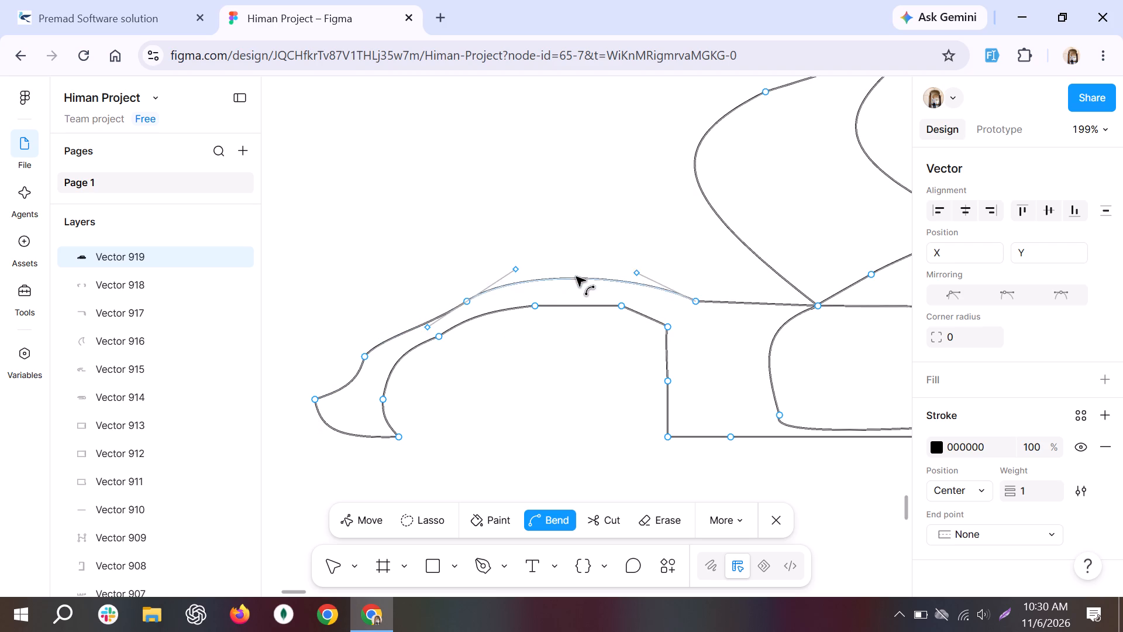
left_click_drag(576, 277, 576, 284)
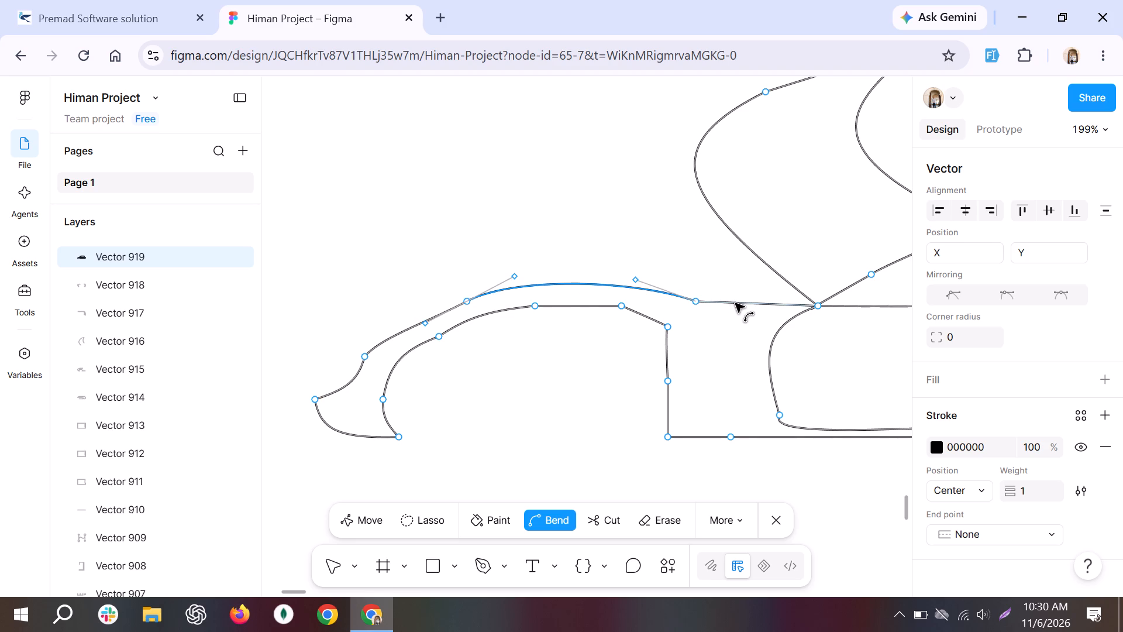
left_click_drag(735, 303, 726, 318)
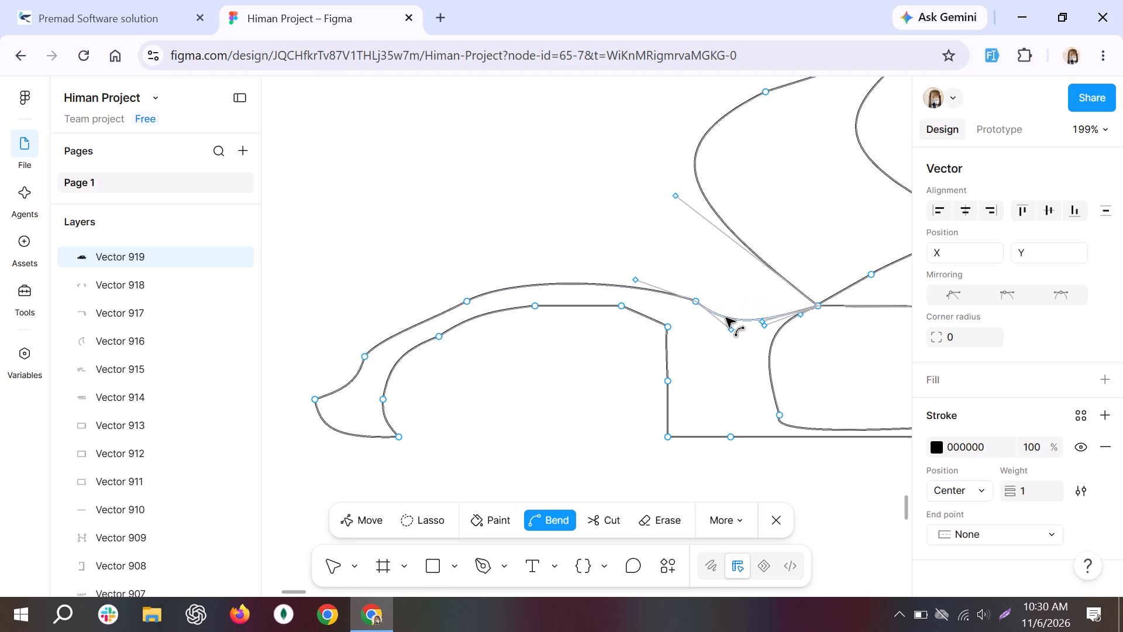
left_click_drag(726, 318, 724, 308)
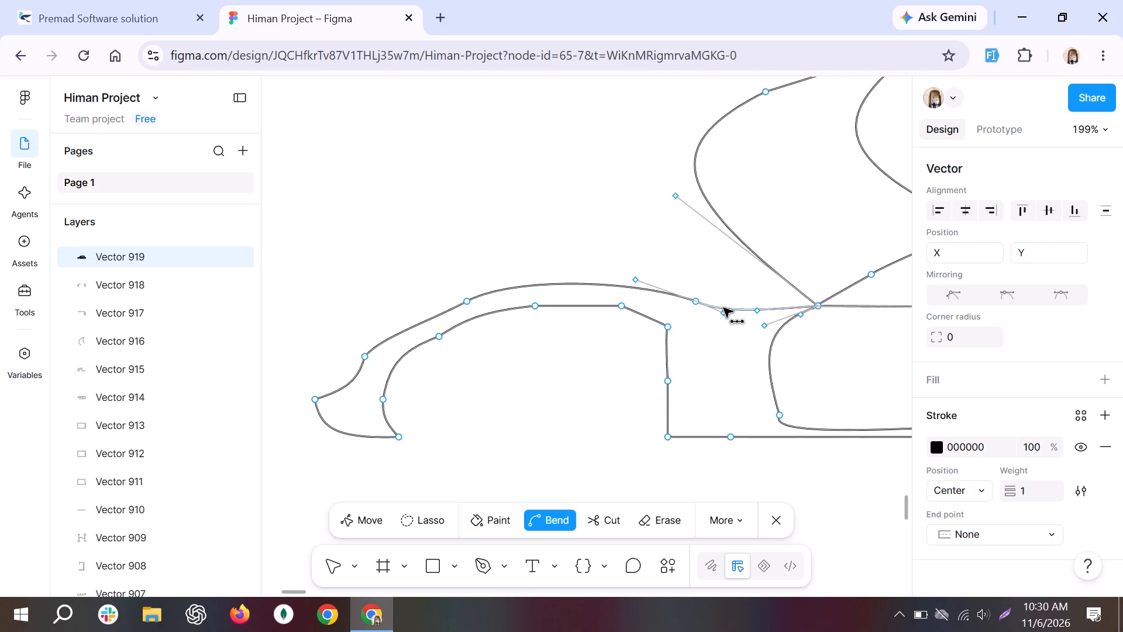
Bend the left wheel arch's right-side segments outward, round its upper-right corner, arch its top segment slightly, and finish editing the path.
left_click_drag(660, 349, 664, 351)
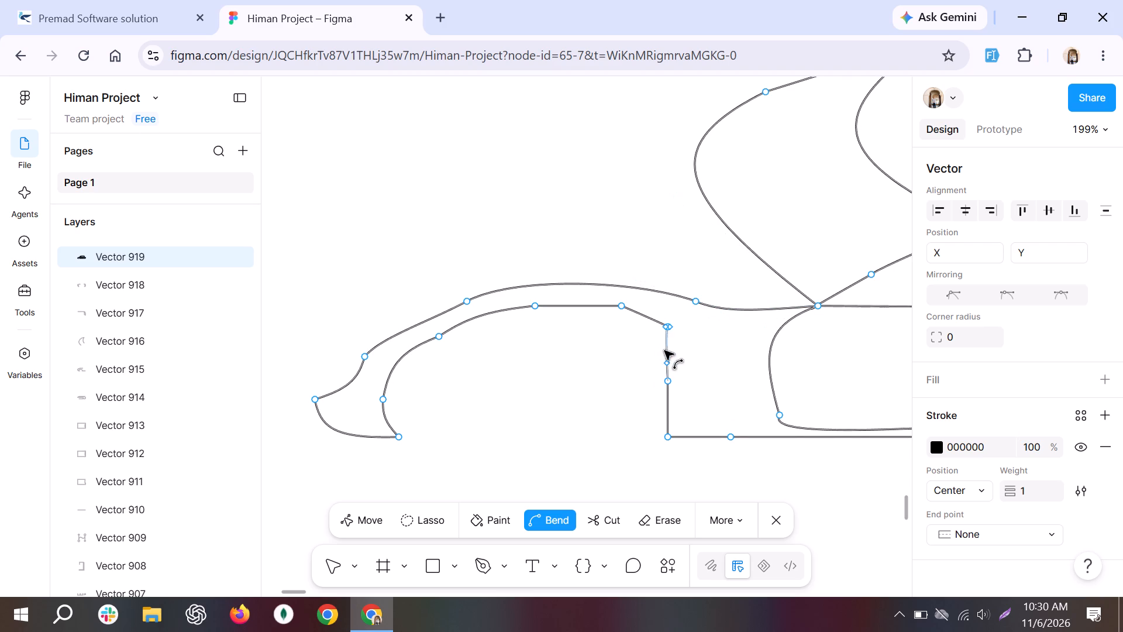
left_click_drag(664, 351, 678, 359)
left_click_drag(660, 397, 678, 410)
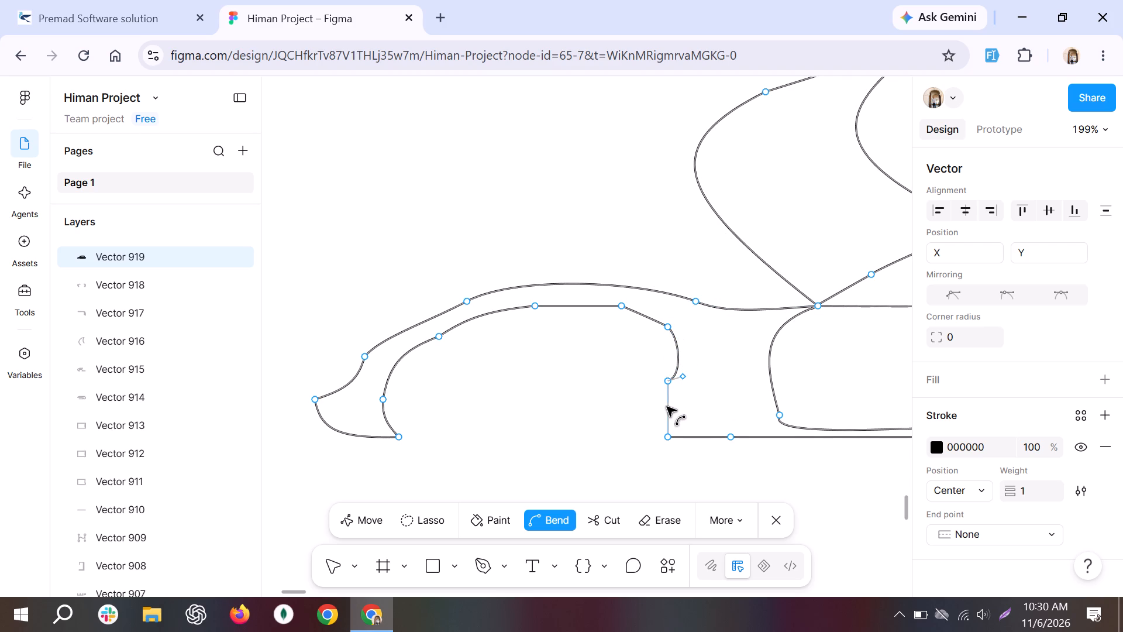
left_click_drag(666, 406, 676, 397)
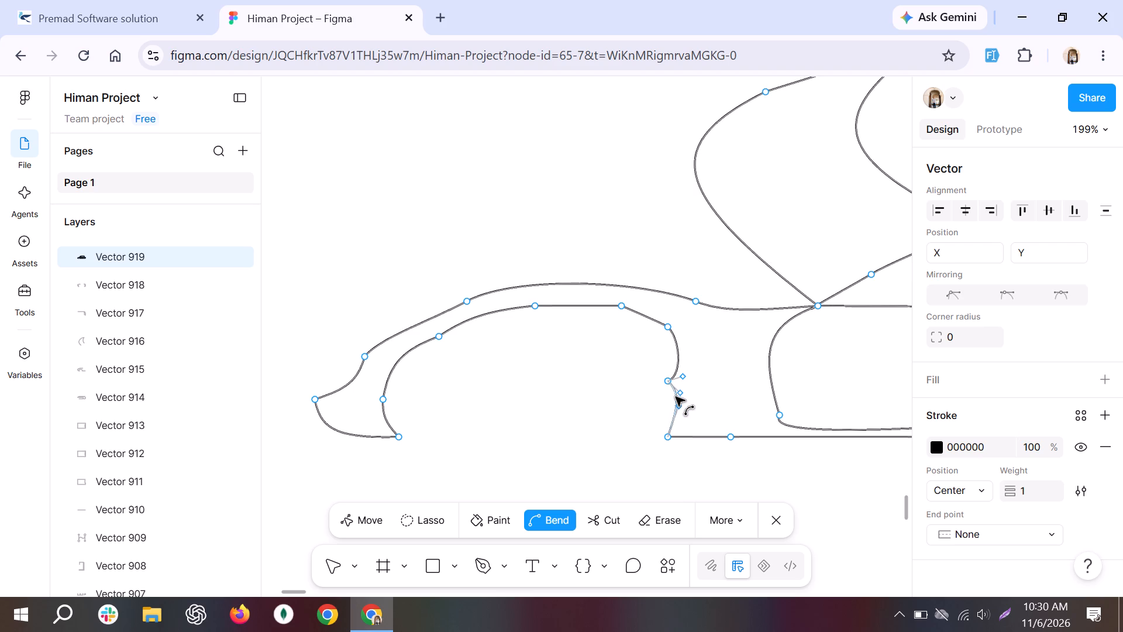
left_click_drag(676, 397, 679, 376)
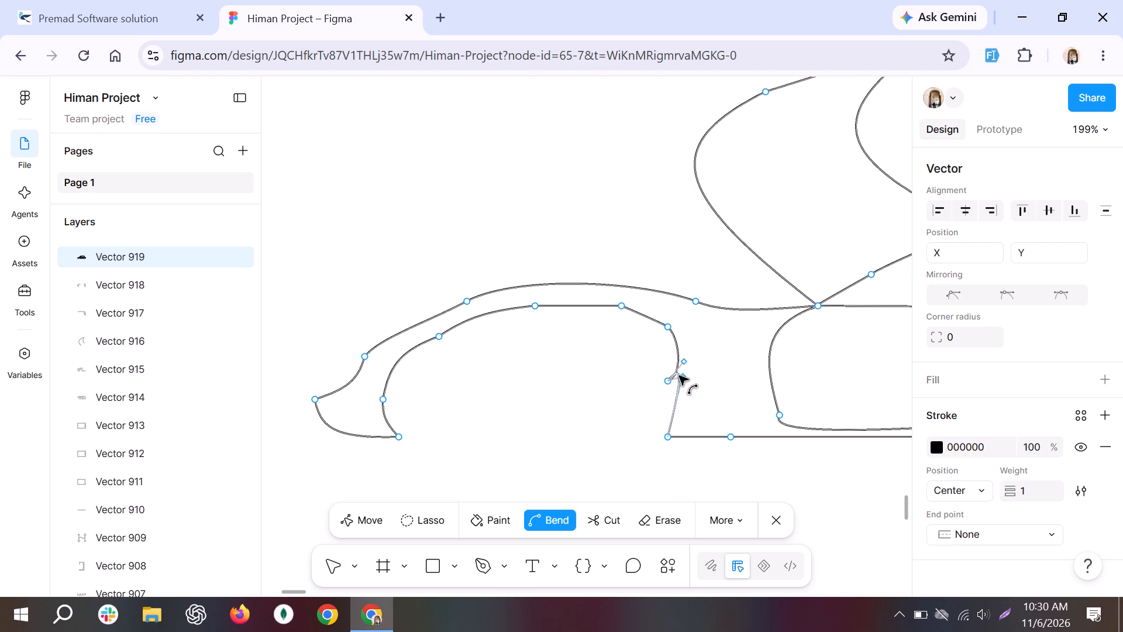
left_click_drag(679, 376, 678, 369)
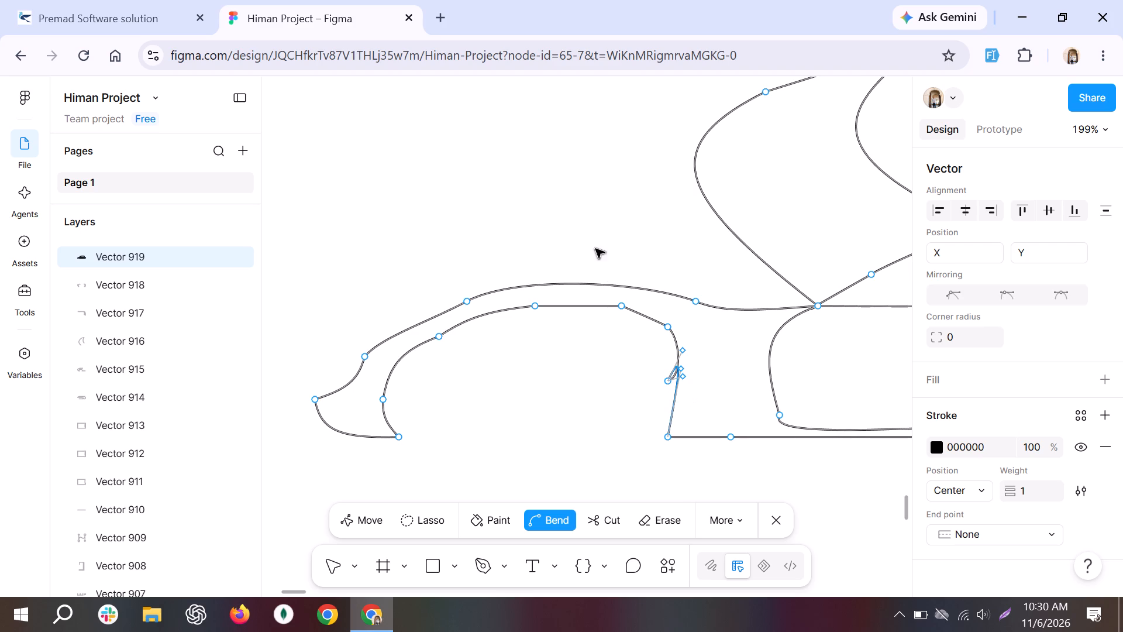
left_click_drag(643, 314, 646, 304)
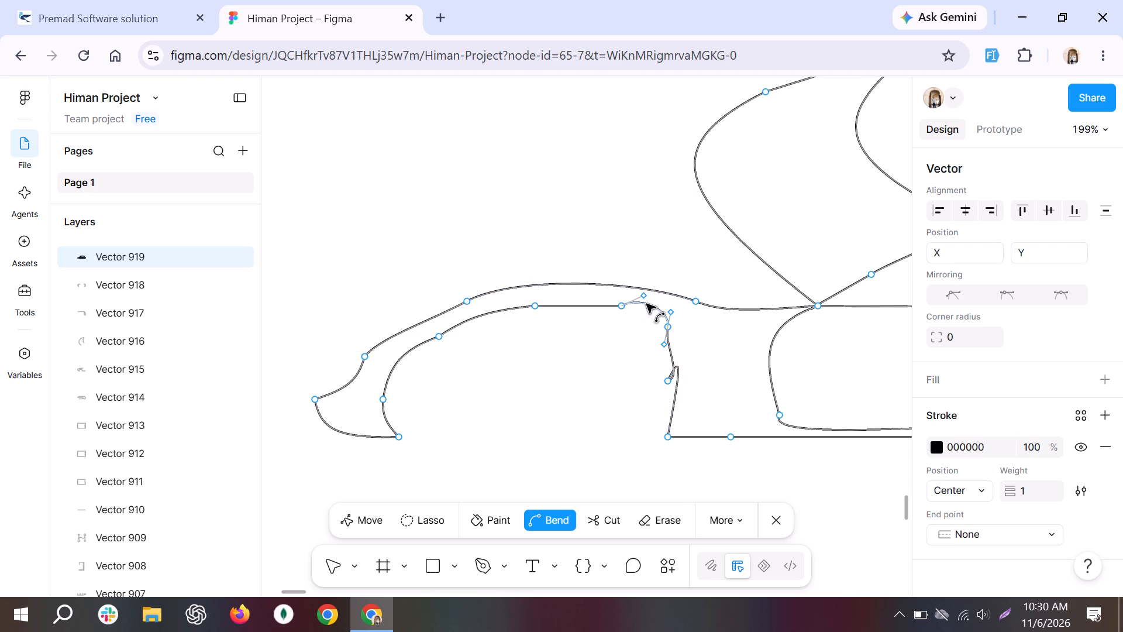
left_click_drag(646, 304, 639, 308)
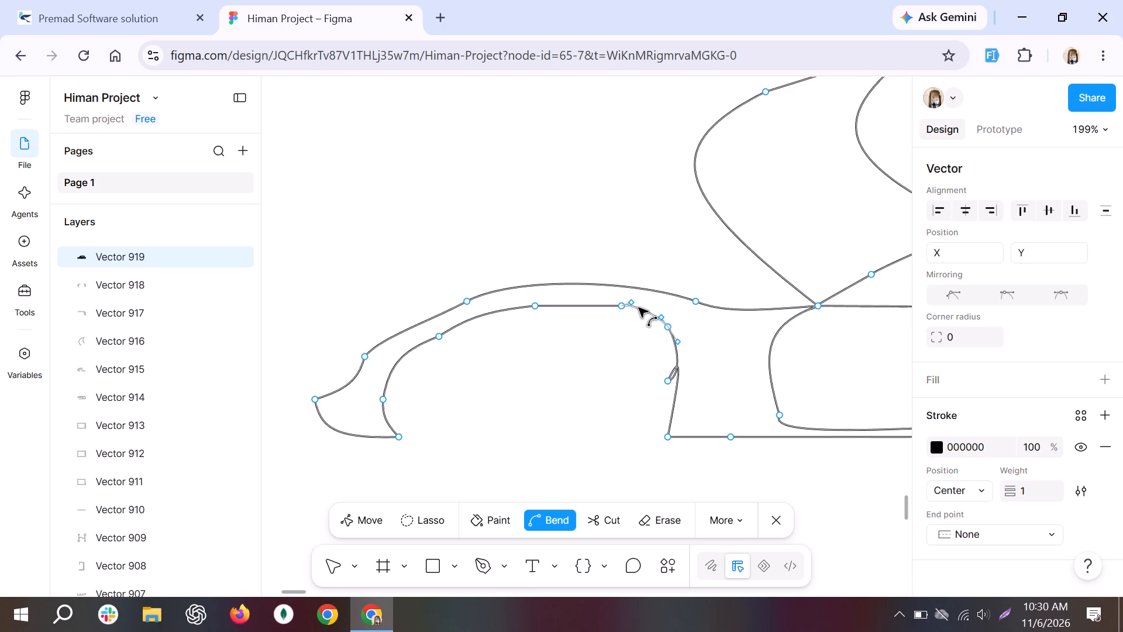
left_click(570, 305)
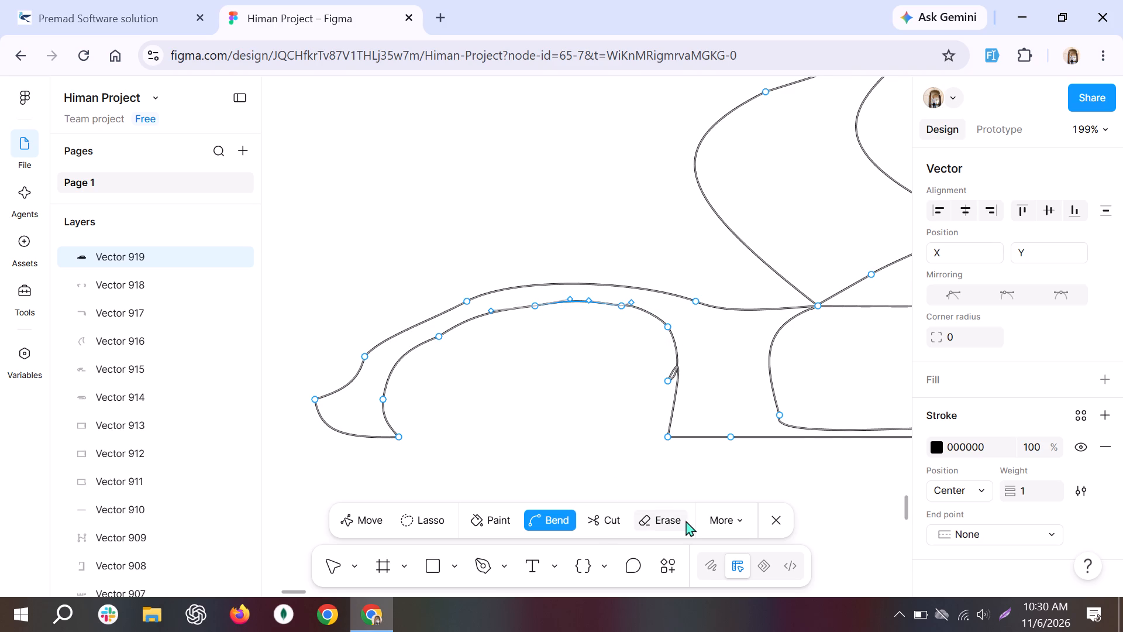
left_click(778, 514)
left_click(774, 492)
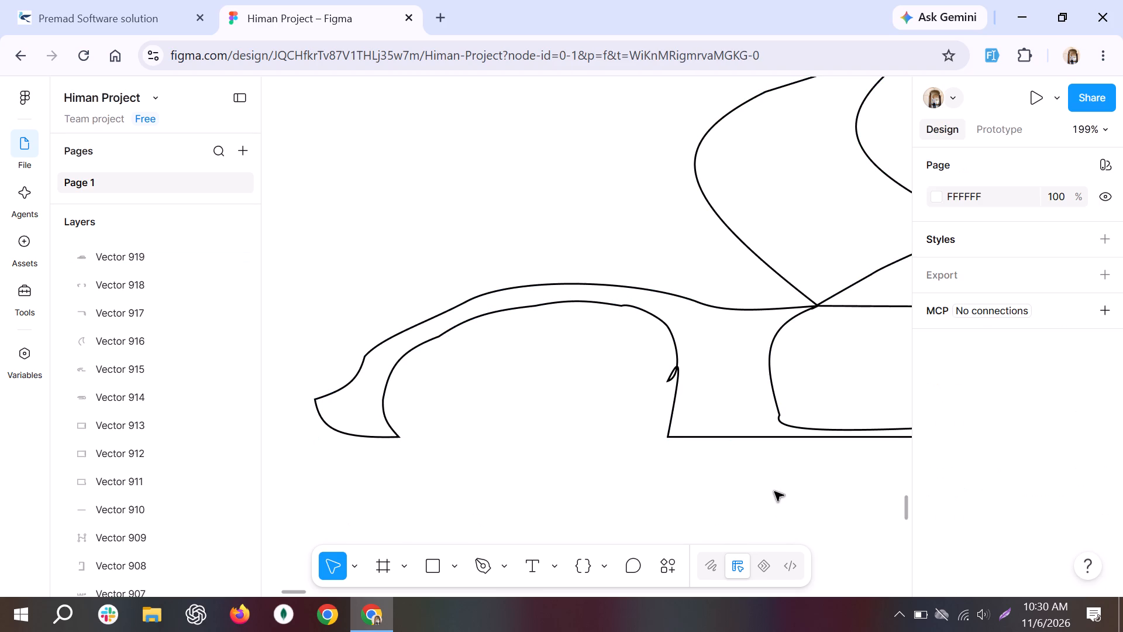
Examine the whole new car's outline together with the smaller car above it, and return to the left end.
scroll(774, 492, "down", 2, "ctrl")
scroll(774, 492, "left", 3)
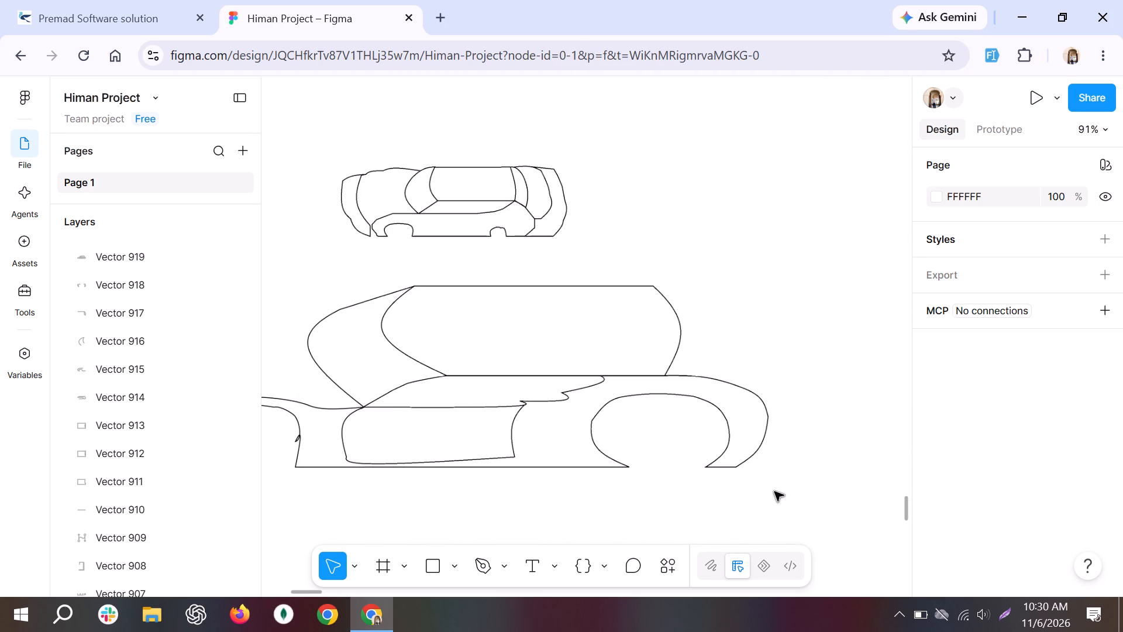
scroll(774, 492, "down", 1, "ctrl")
scroll(774, 492, "up", 1, "ctrl")
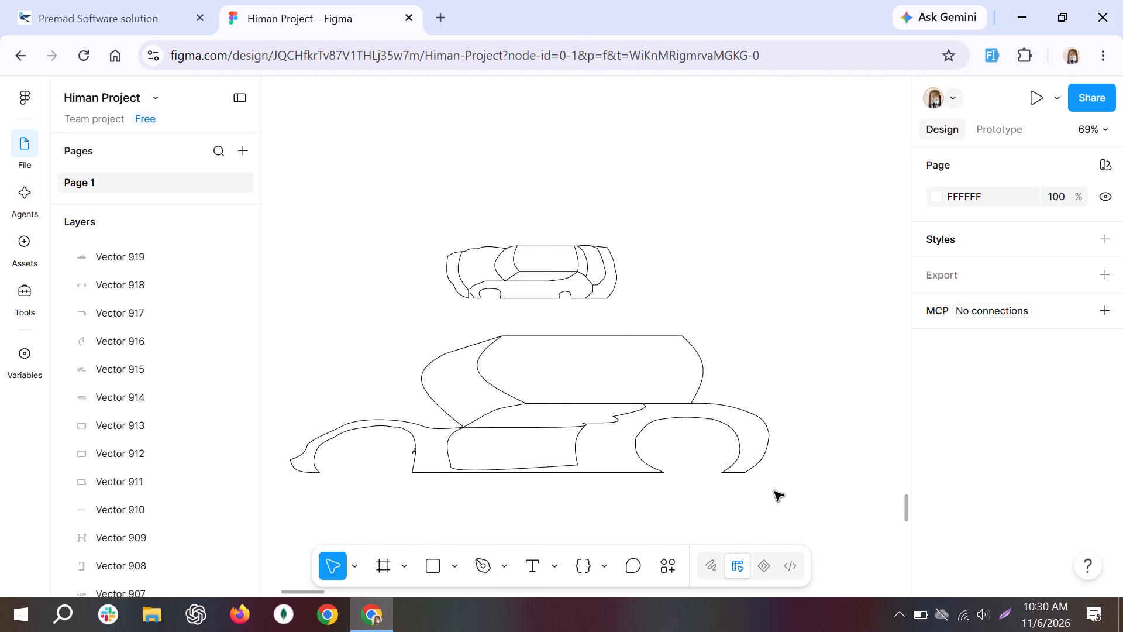
scroll(774, 492, "right", 2)
scroll(774, 492, "up", 1, "ctrl")
scroll(774, 492, "right", 2)
scroll(774, 492, "up", 1, "ctrl")
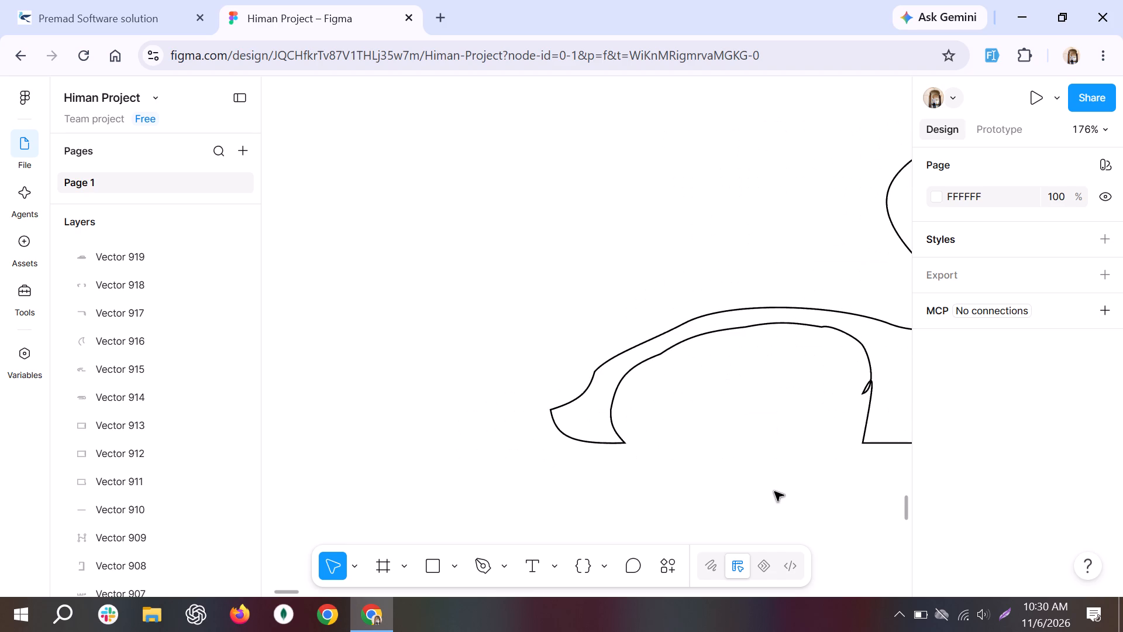
scroll(774, 492, "left", 1)
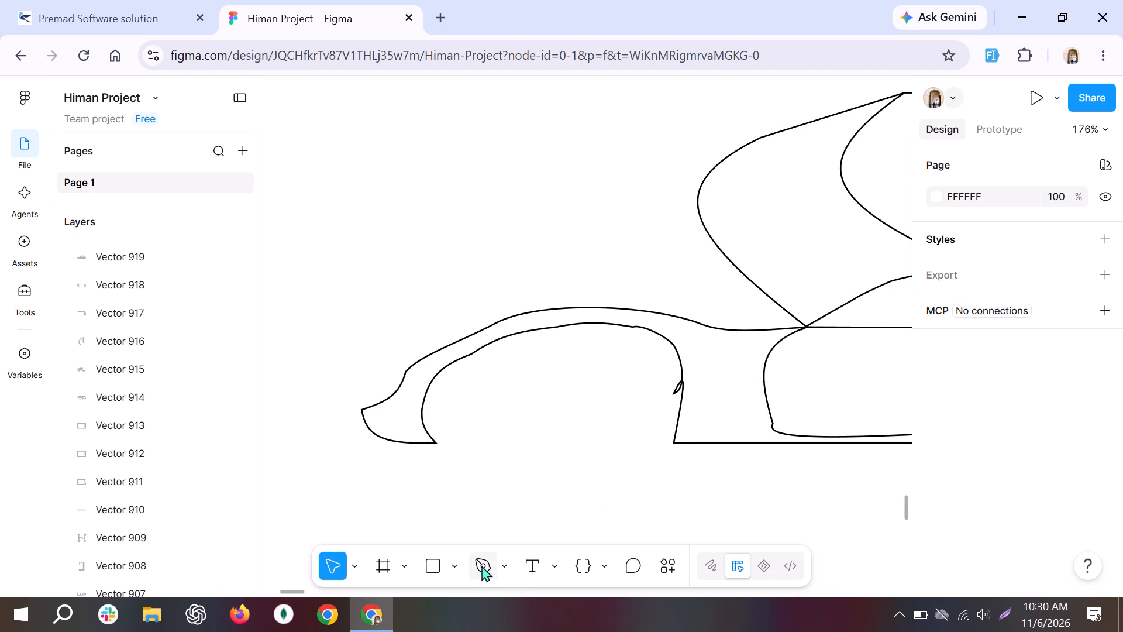
Draw a path from the rear panel's upper-left corner (-1058, 10032) via (-1254.5, 10032), (-1315, 10049.5), (-1349.5, 10076) and (-1322, 10123) to (-1315, 10207.5).
left_click(481, 565)
scroll(604, 292, "right", 1)
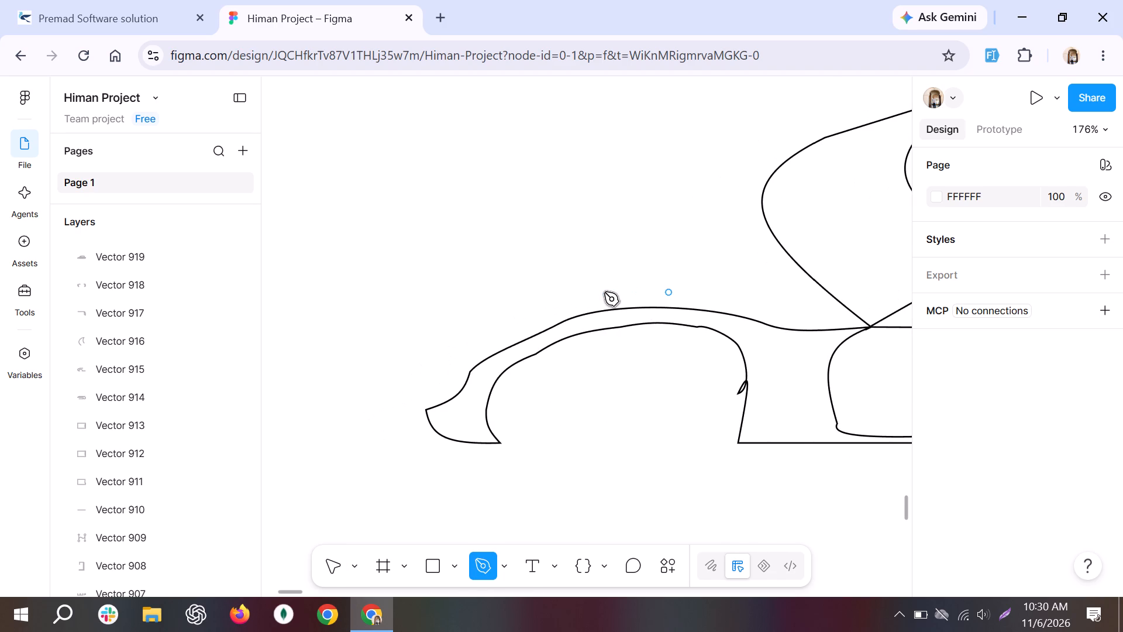
scroll(604, 292, "up", 1)
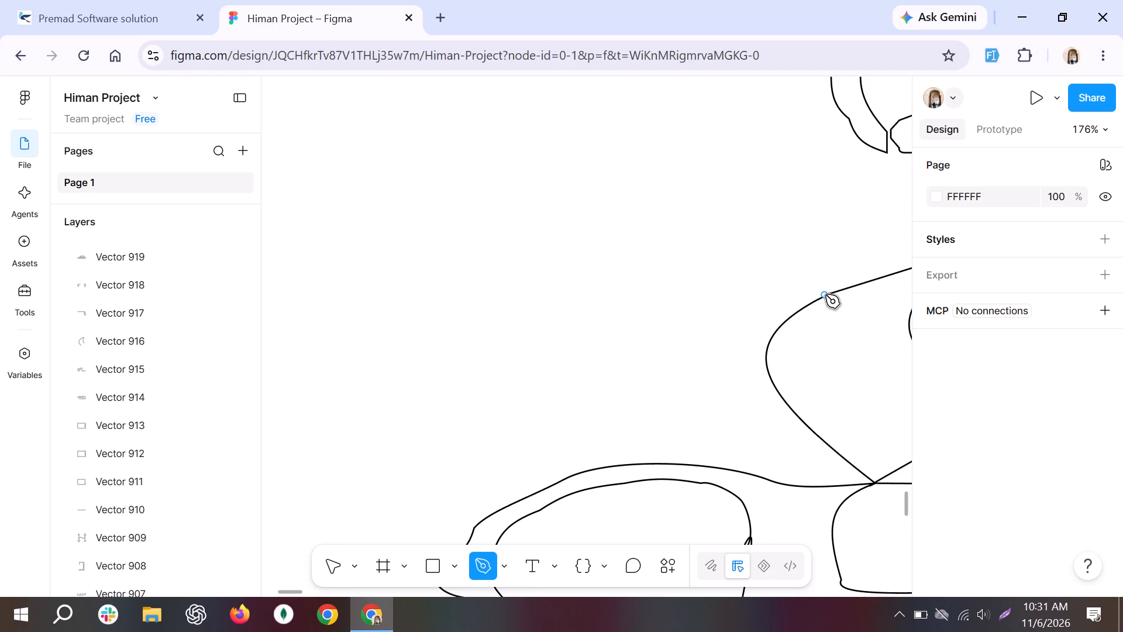
left_click(831, 294)
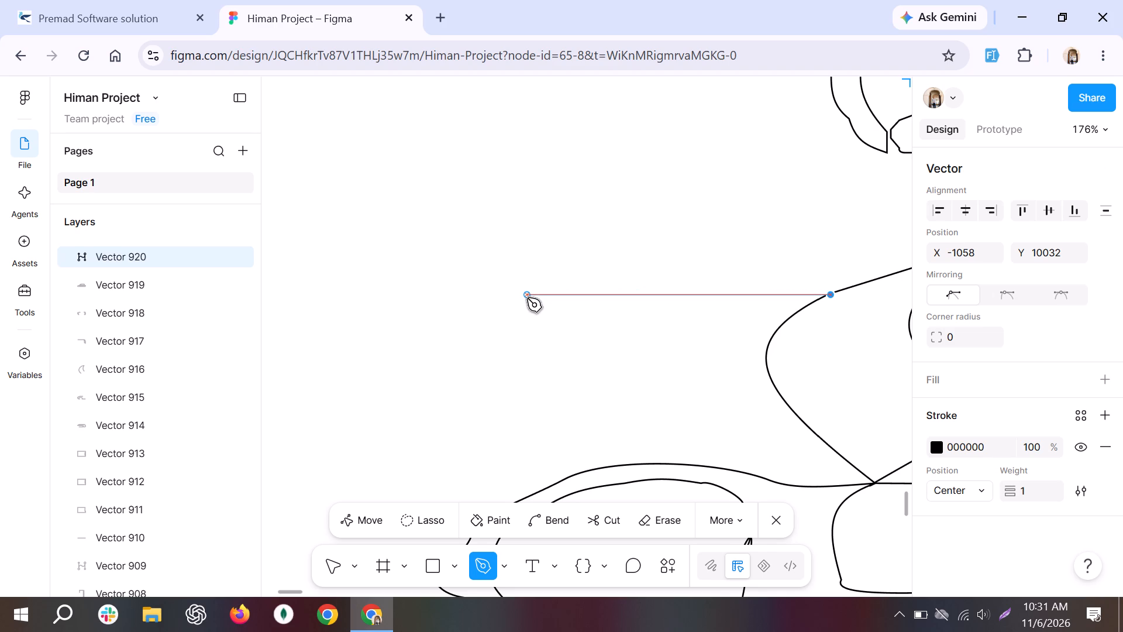
left_click(527, 298)
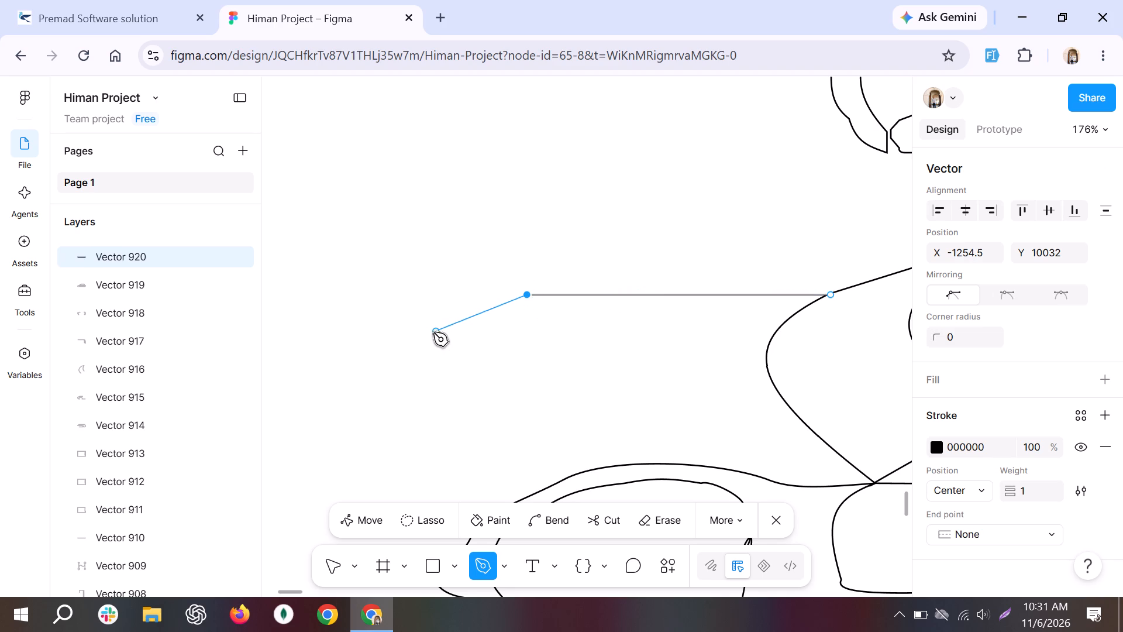
scroll(426, 327, "down", 1, "ctrl")
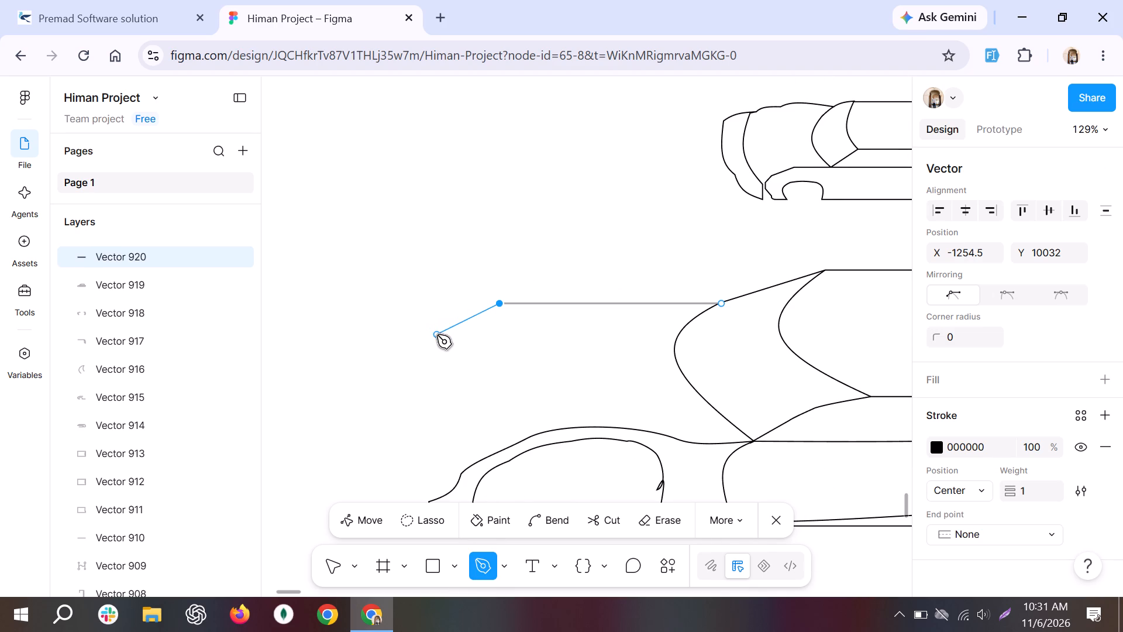
left_click(430, 323)
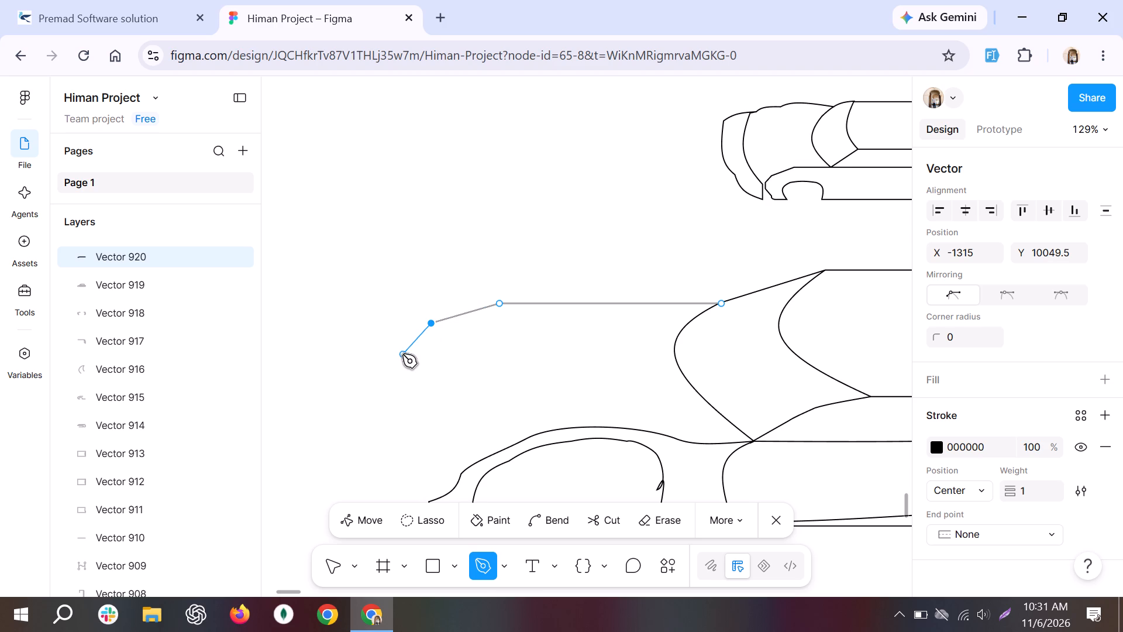
scroll(401, 354, "down", 1, "ctrl")
scroll(401, 354, "down", 1)
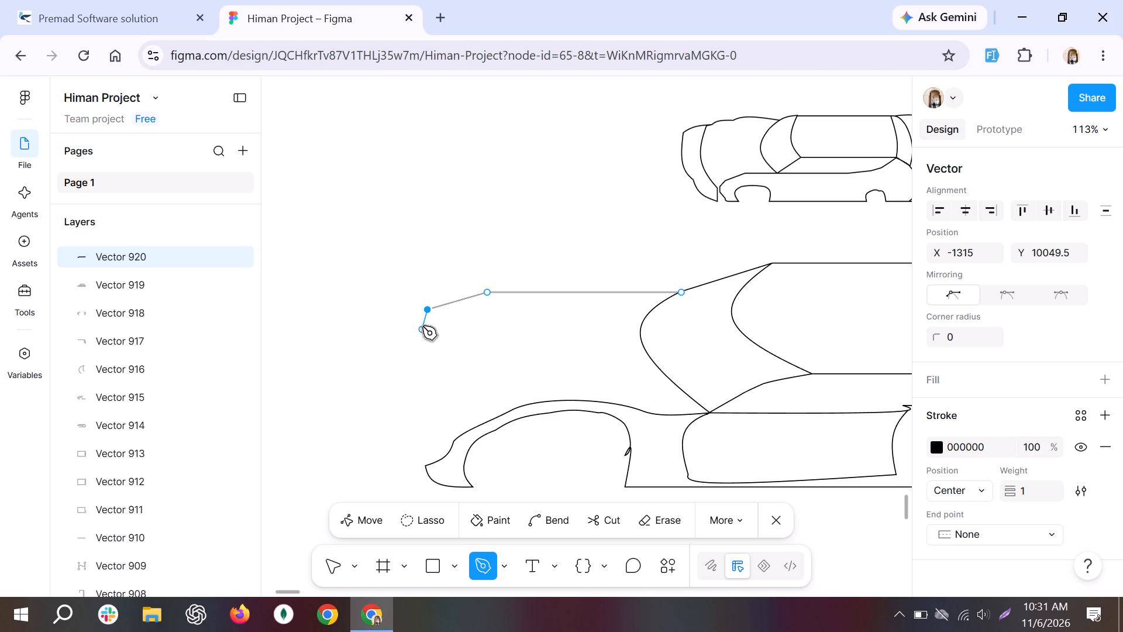
left_click(393, 335)
left_click(421, 382)
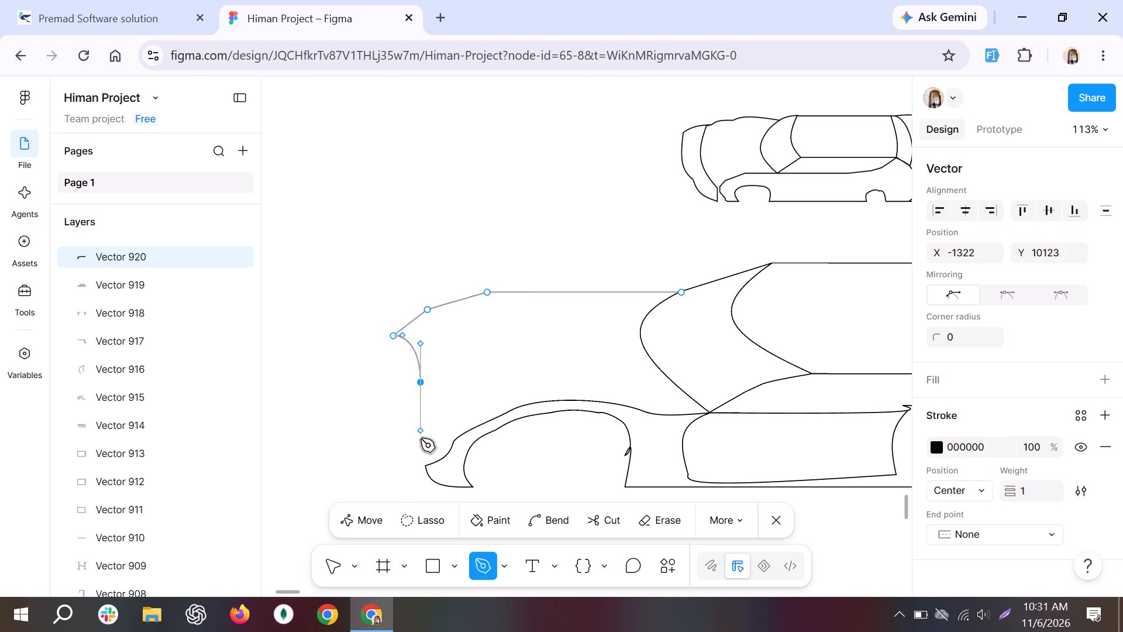
left_click(418, 382)
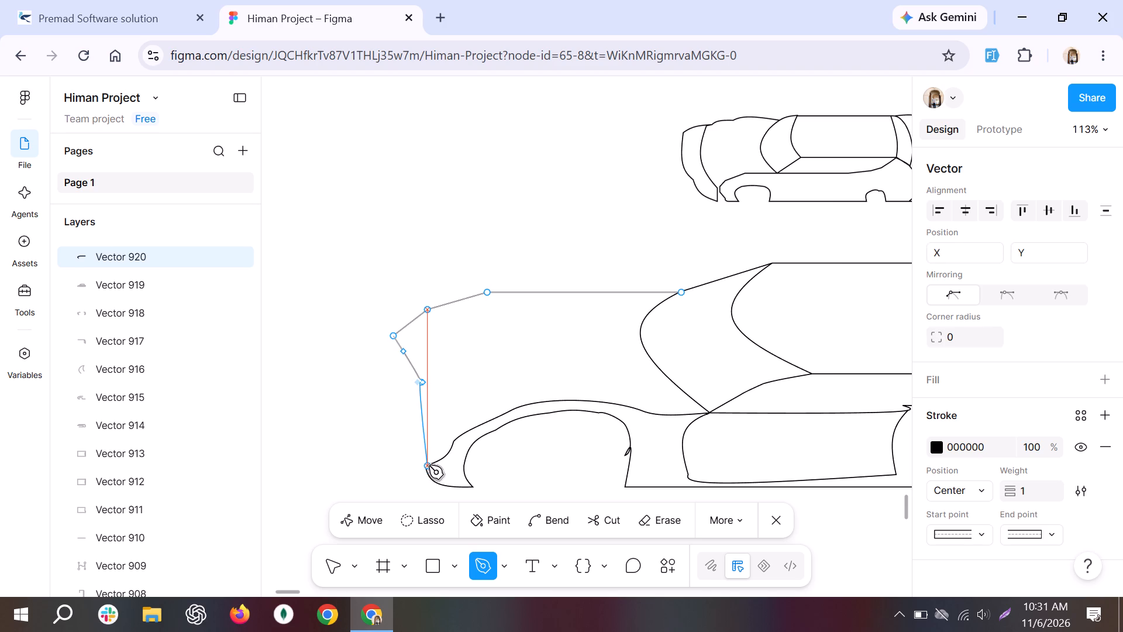
left_click(428, 465)
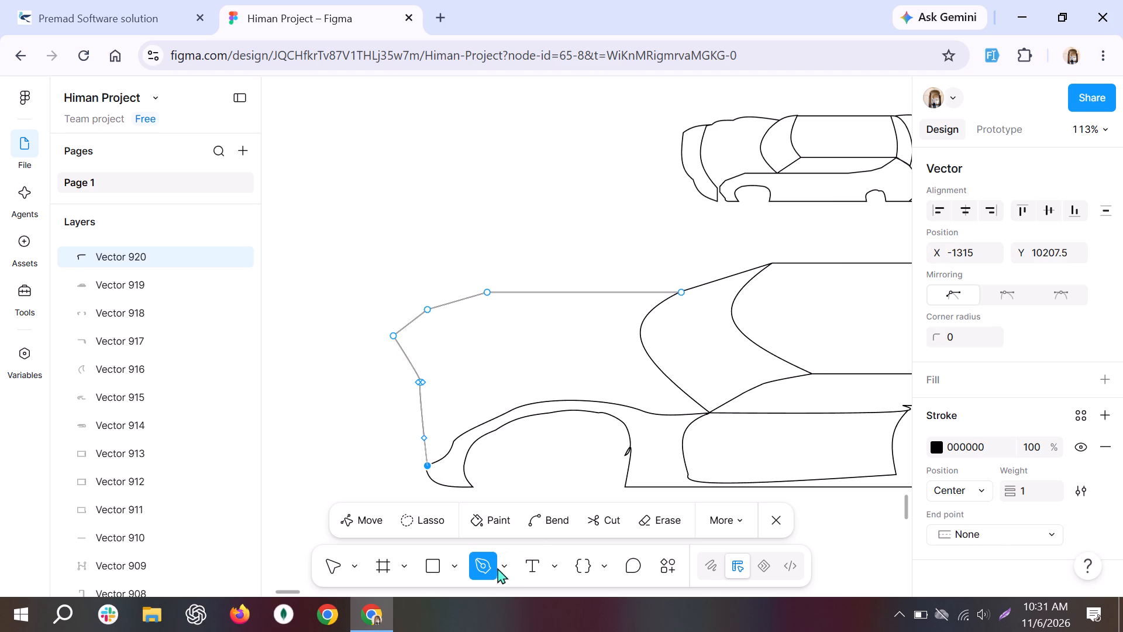
Bend the new contour's long top segment upward into a low crown and slightly curve the short segment to its left.
left_click(535, 516)
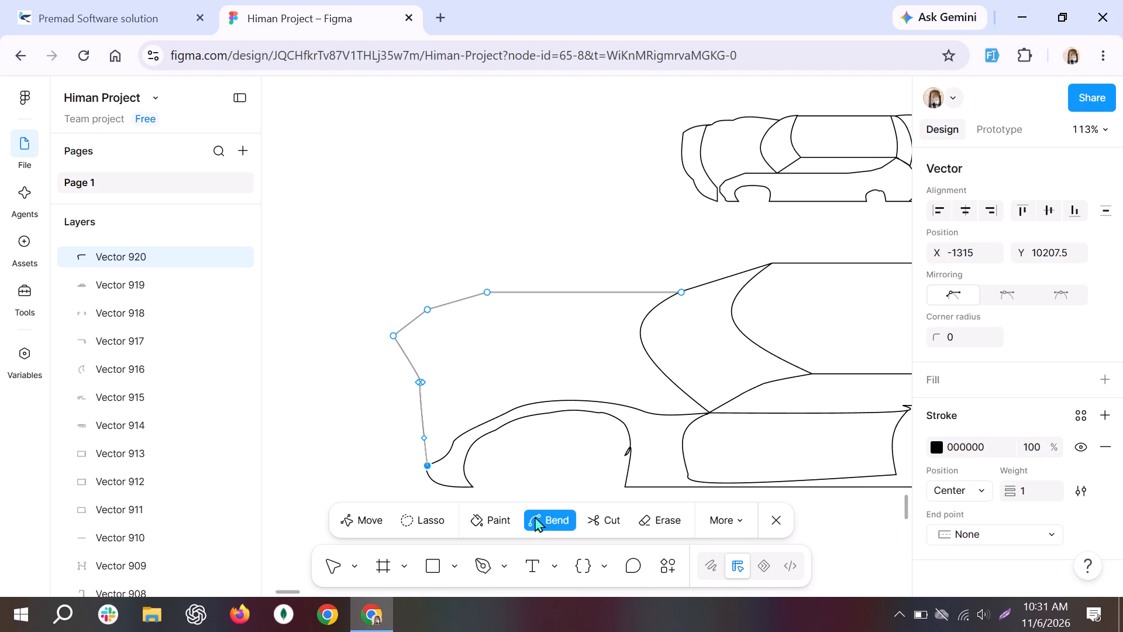
left_click_drag(562, 292, 562, 280)
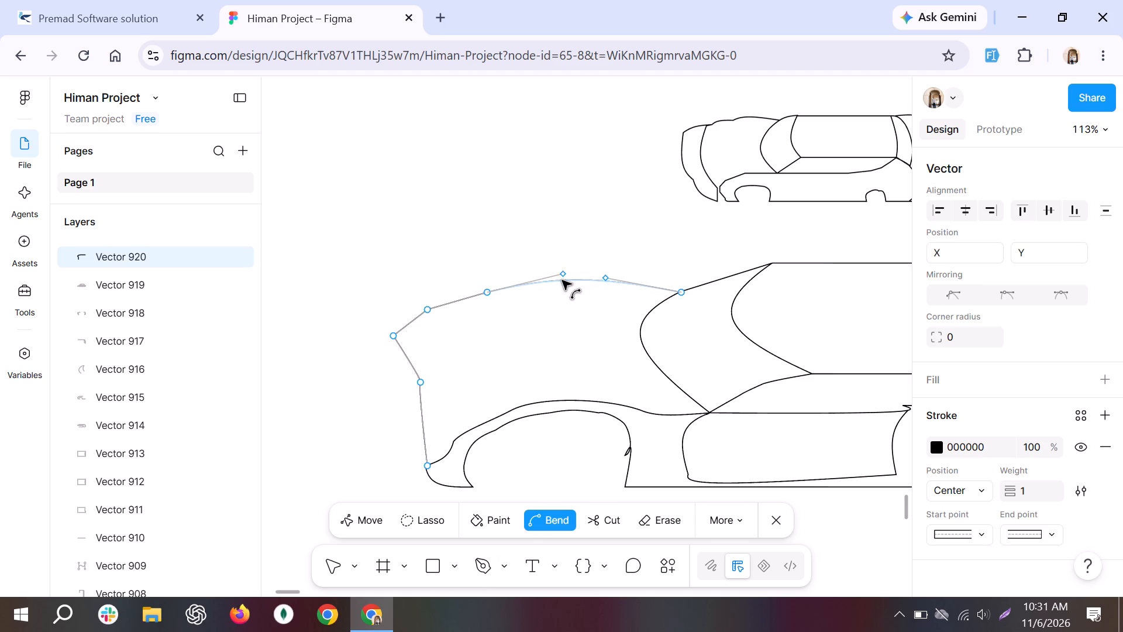
left_click_drag(562, 280, 552, 279)
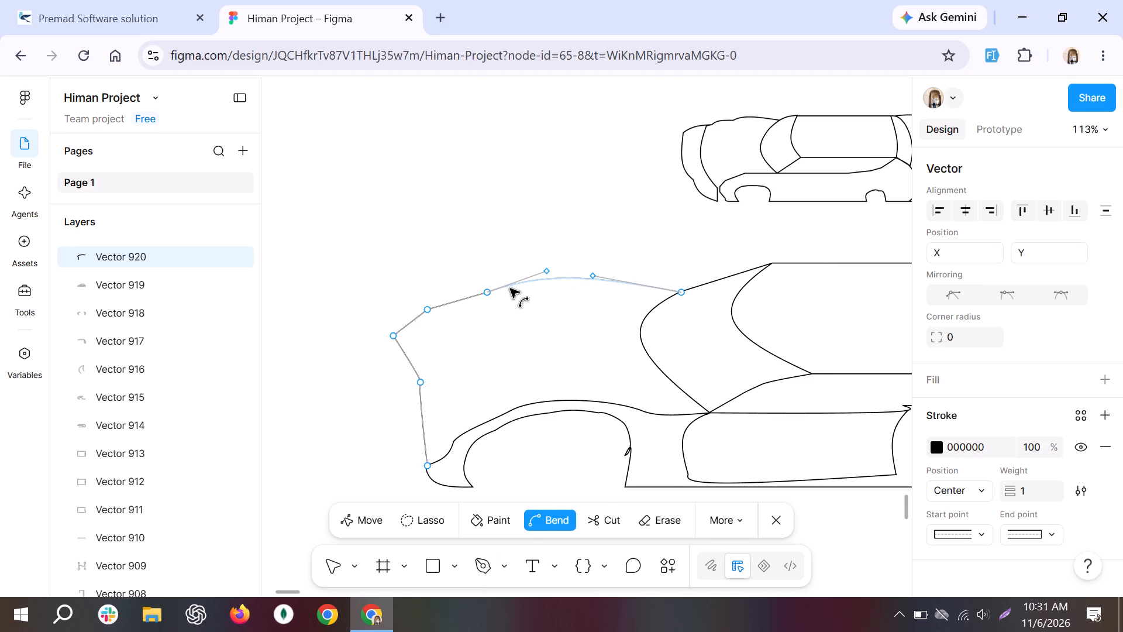
left_click(456, 302)
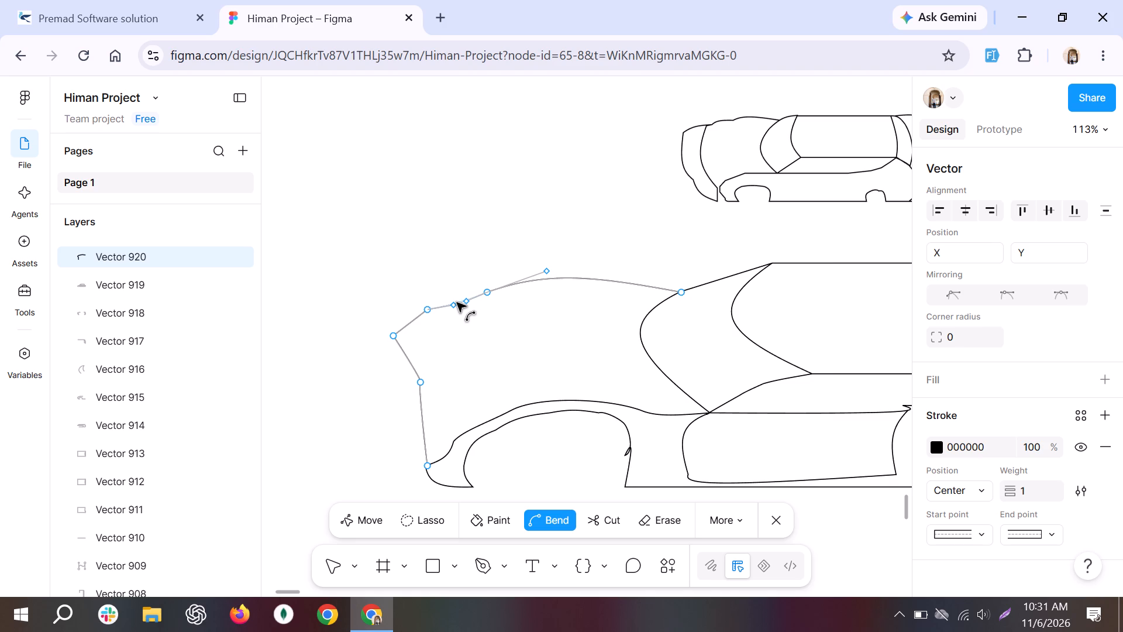
Curve the segment above the contour's leftmost point inward and bow the segment below that point toward the car.
left_click_drag(411, 321, 415, 326)
left_click_drag(415, 326, 417, 325)
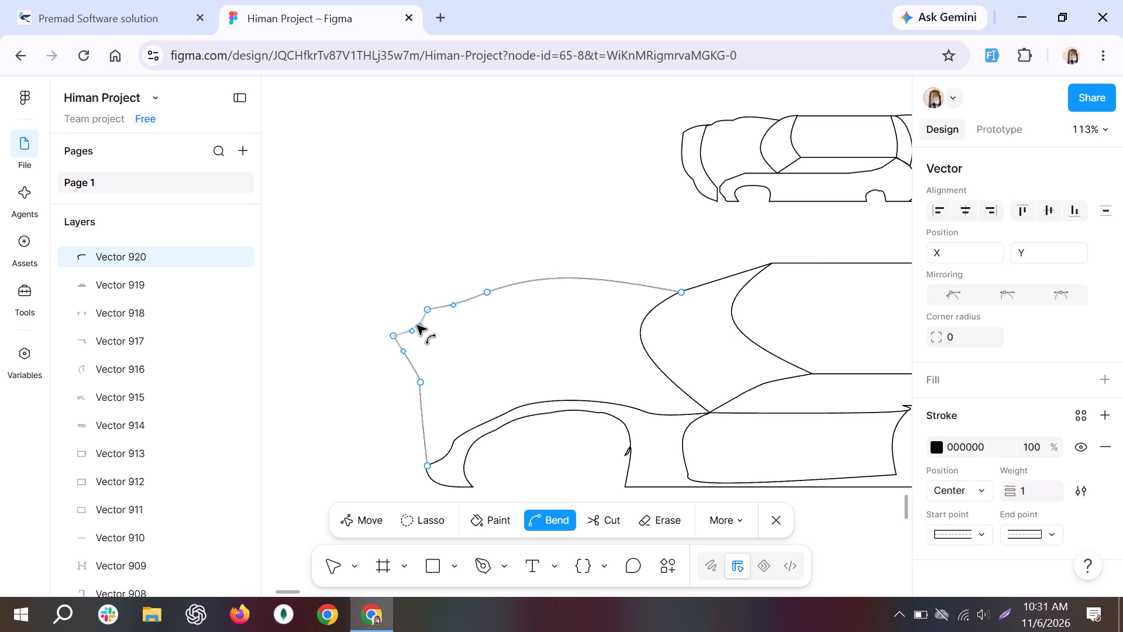
left_click_drag(417, 325, 418, 324)
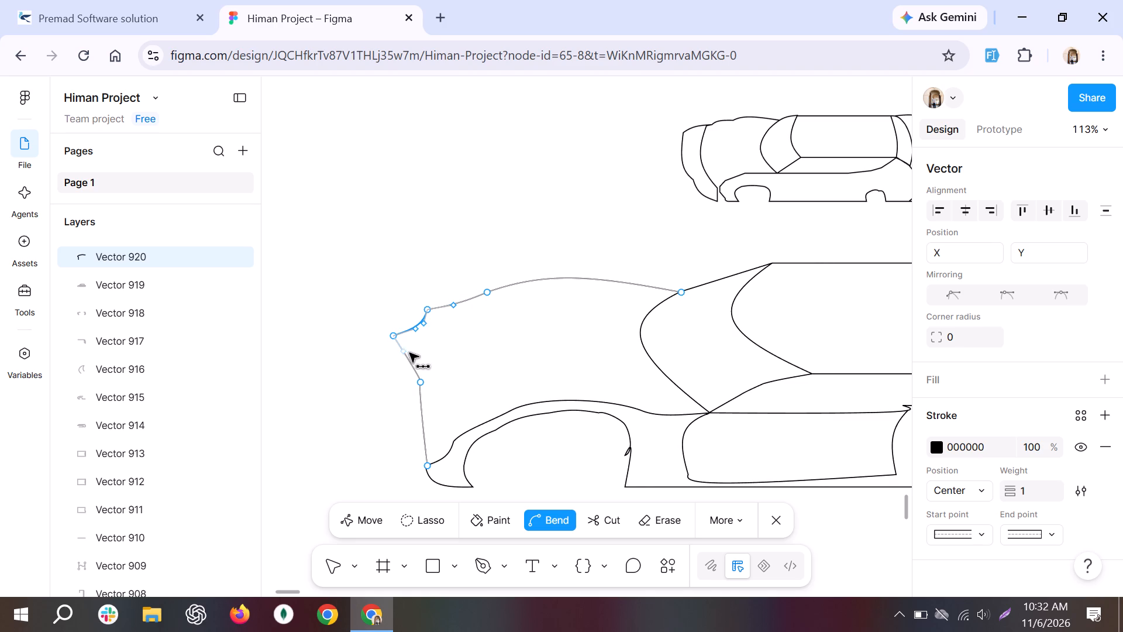
left_click_drag(408, 355, 419, 348)
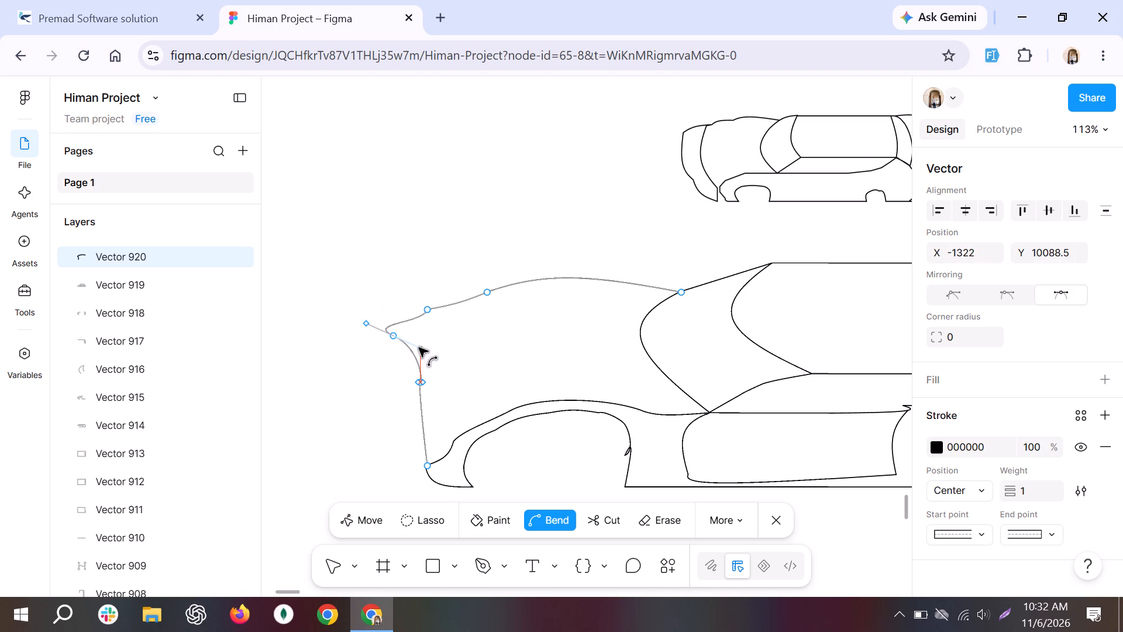
left_click_drag(419, 348, 416, 331)
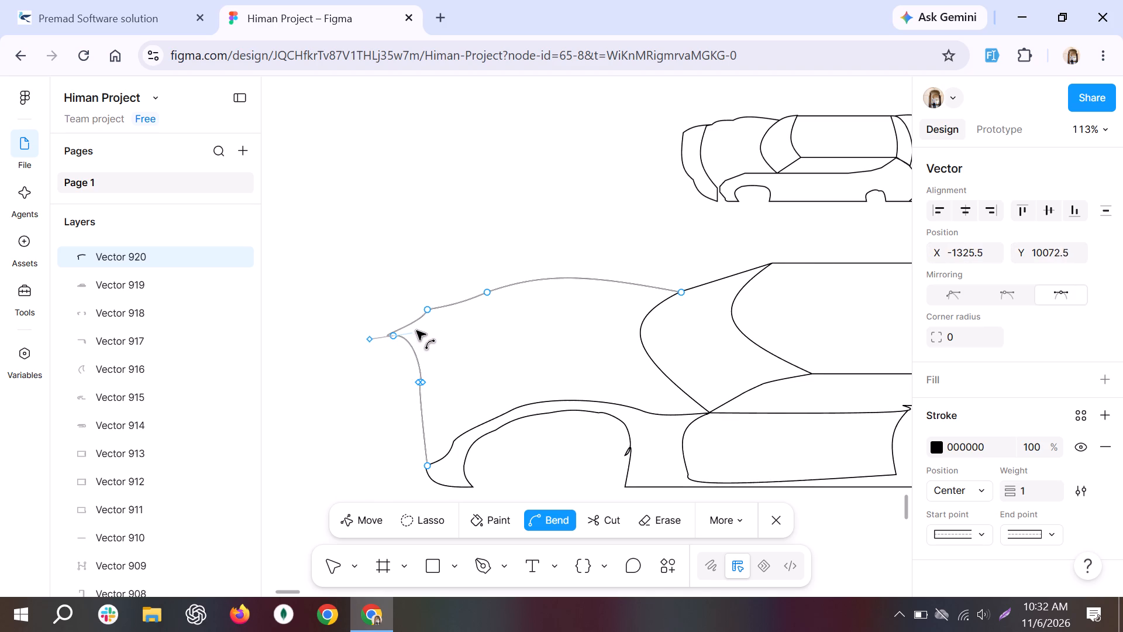
left_click_drag(416, 331, 413, 338)
Bend the contour's lowest segment, ending at the wheel arch's lower-left corner, trying curves both ways before bowing it slightly outward.
left_click_drag(419, 408, 430, 417)
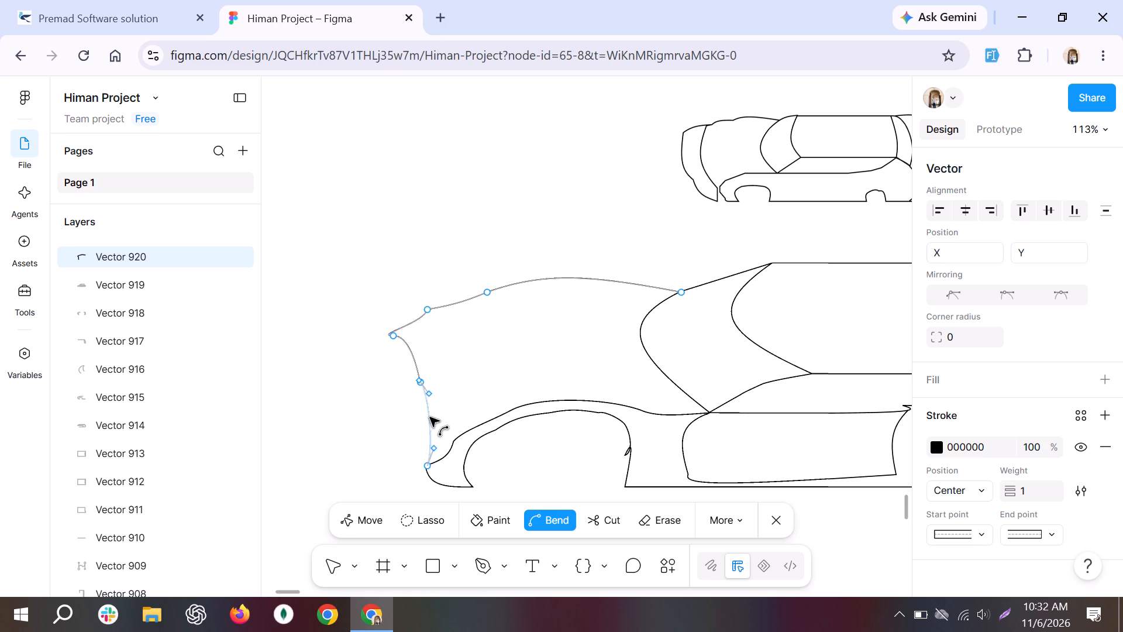
left_click_drag(430, 417, 422, 411)
left_click_drag(422, 411, 433, 401)
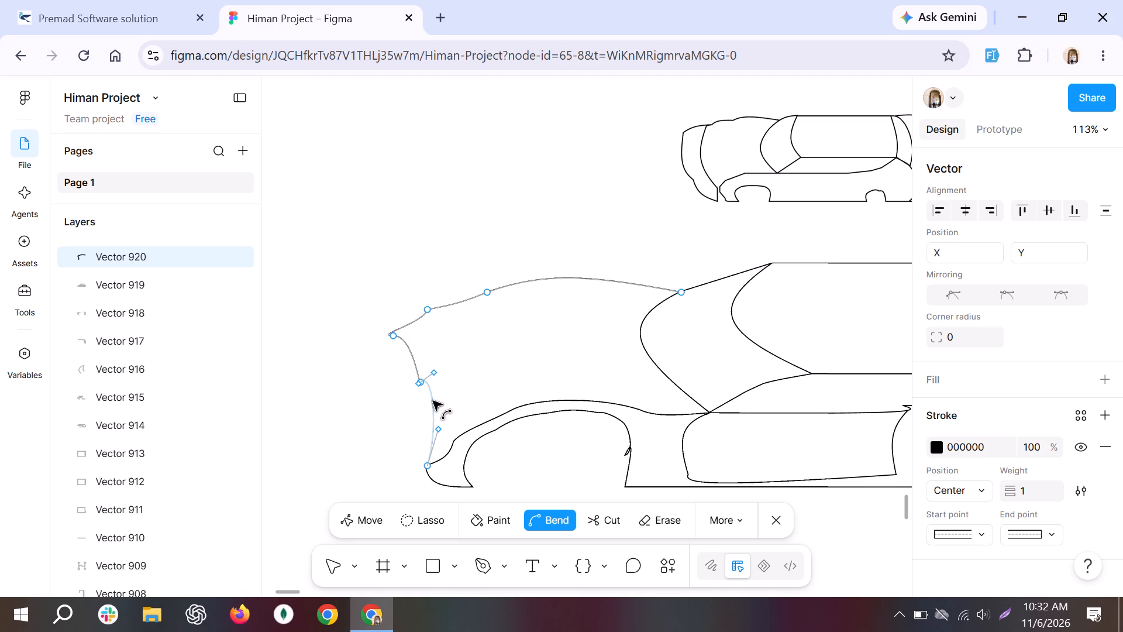
left_click_drag(433, 401, 443, 424)
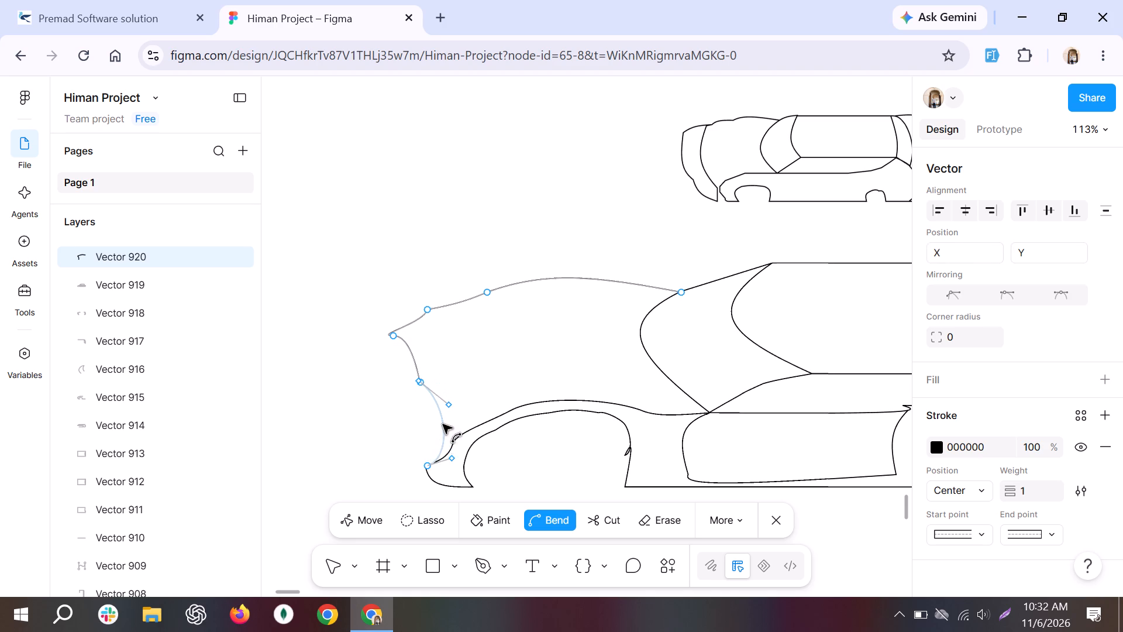
left_click_drag(443, 424, 449, 422)
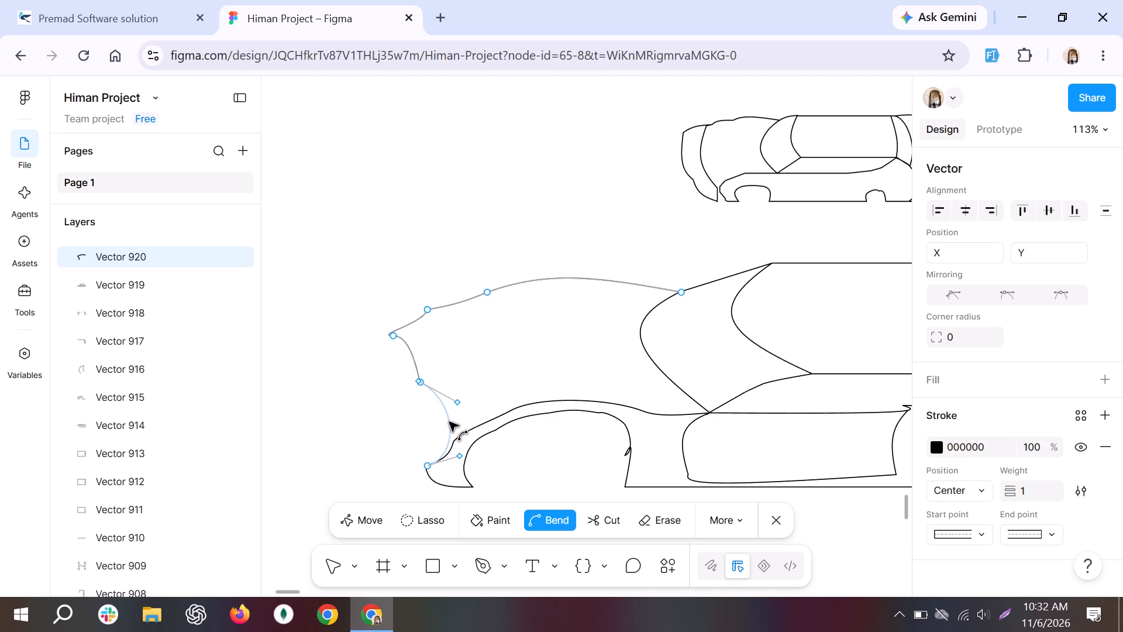
left_click_drag(449, 422, 448, 415)
left_click_drag(448, 415, 399, 412)
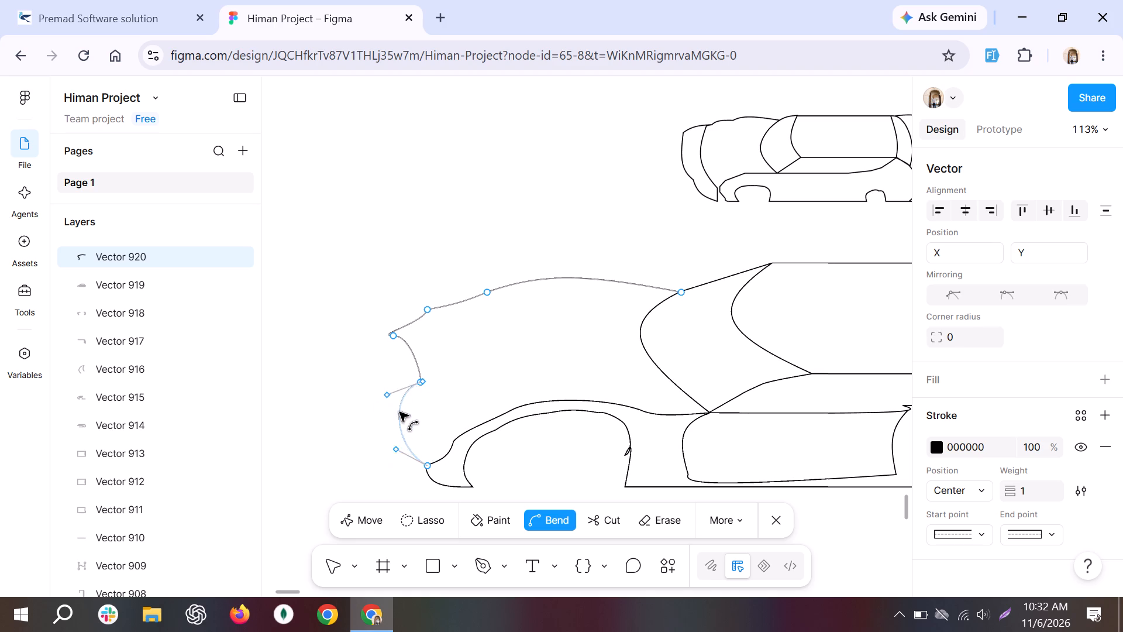
left_click_drag(399, 412, 406, 415)
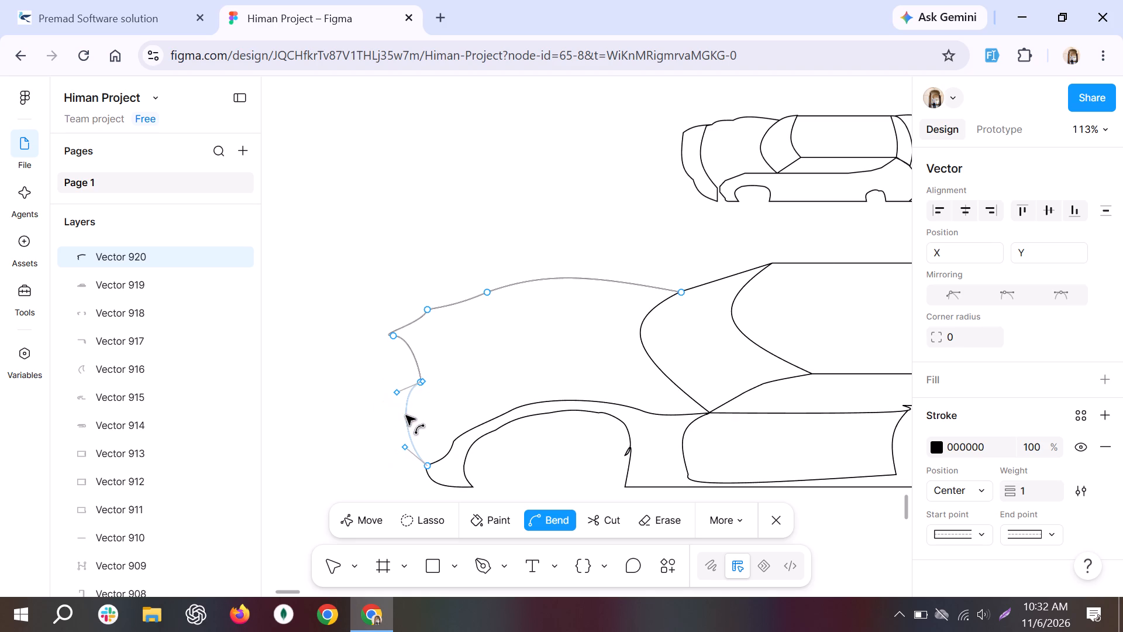
left_click_drag(406, 415, 440, 419)
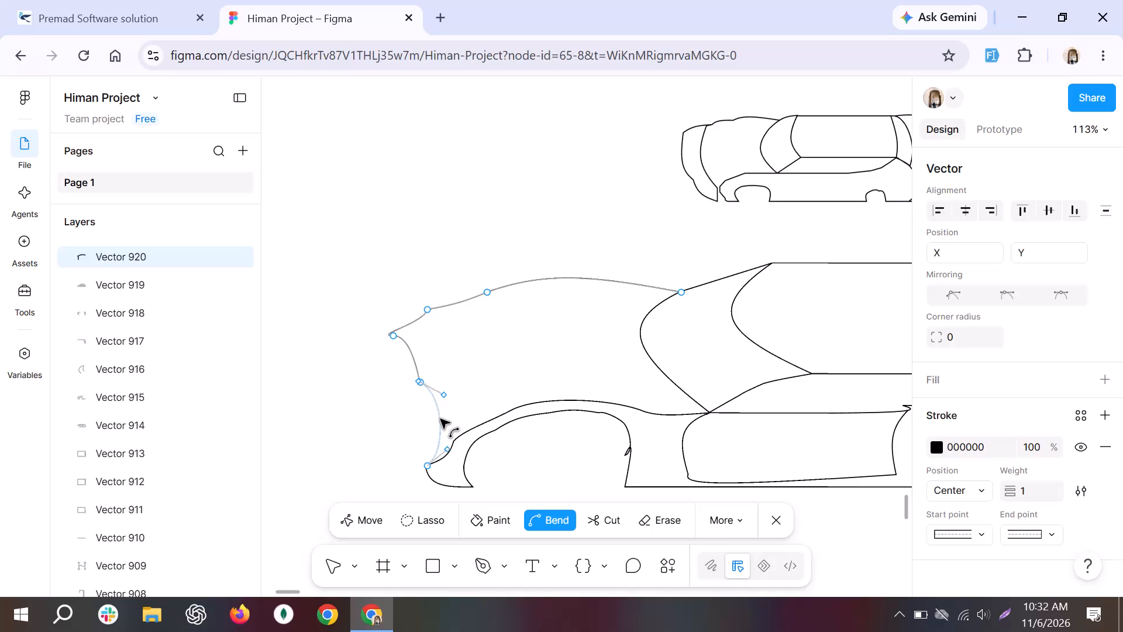
left_click_drag(440, 419, 446, 388)
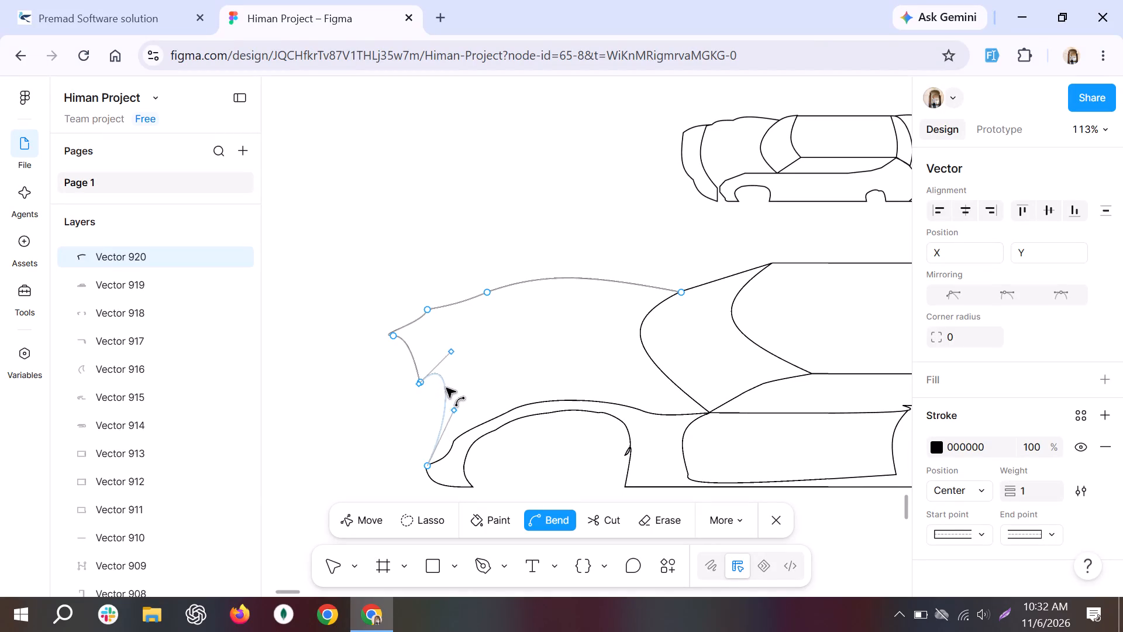
left_click_drag(446, 388, 454, 411)
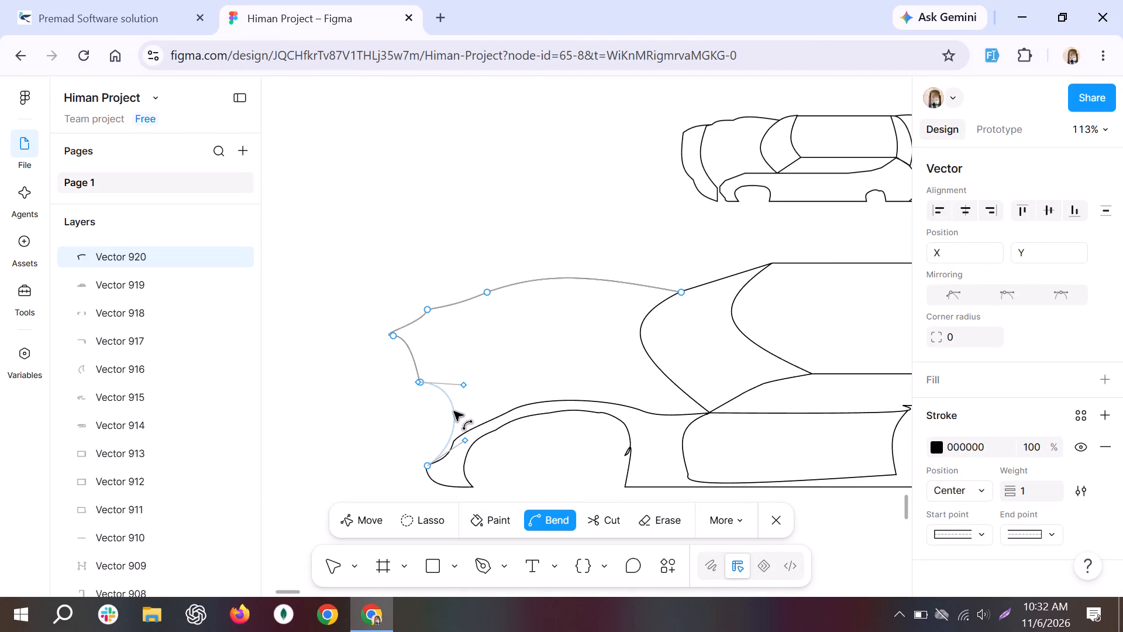
left_click_drag(454, 411, 453, 424)
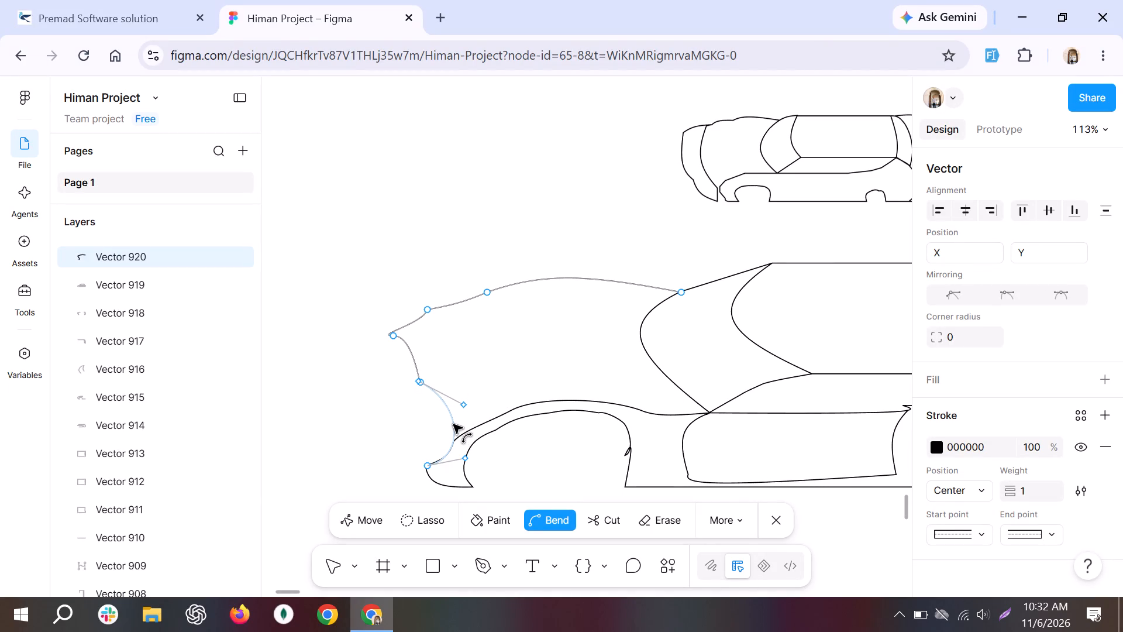
left_click_drag(453, 424, 402, 435)
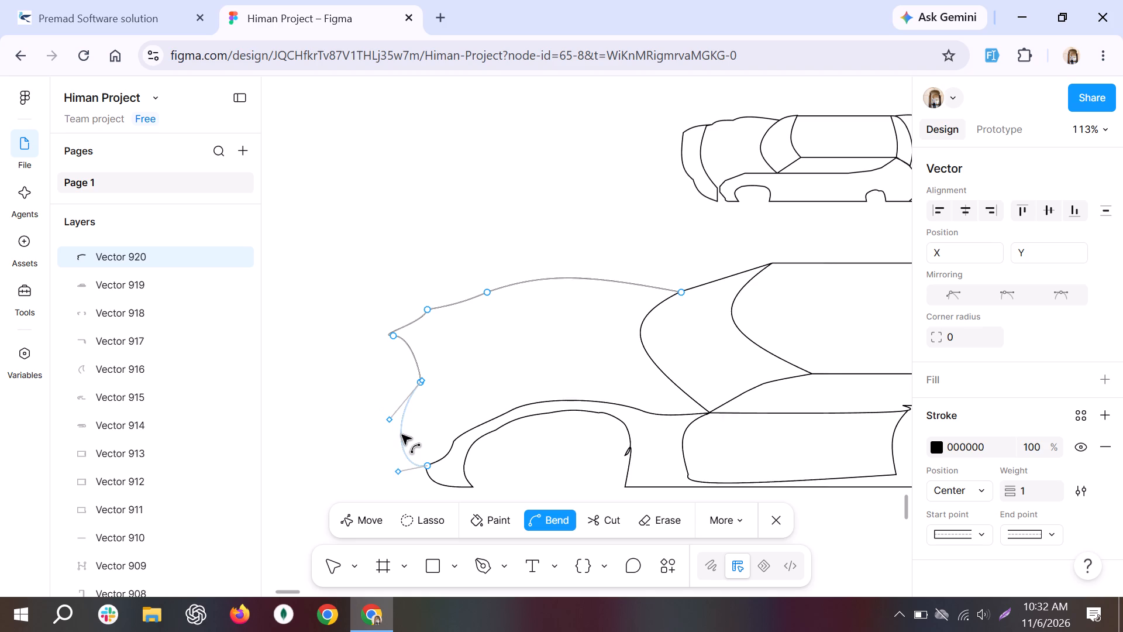
left_click_drag(402, 435, 412, 435)
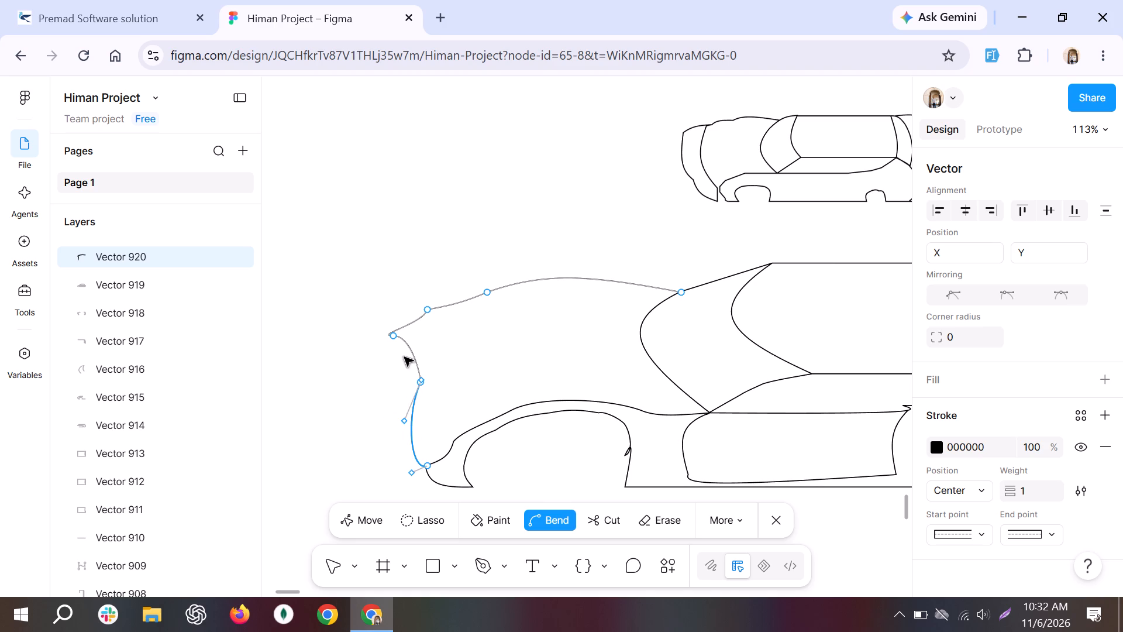
Rework the segment just below the contour's leftmost point into a nearly straight slant with a small hook at the tip.
left_click_drag(416, 357, 416, 370)
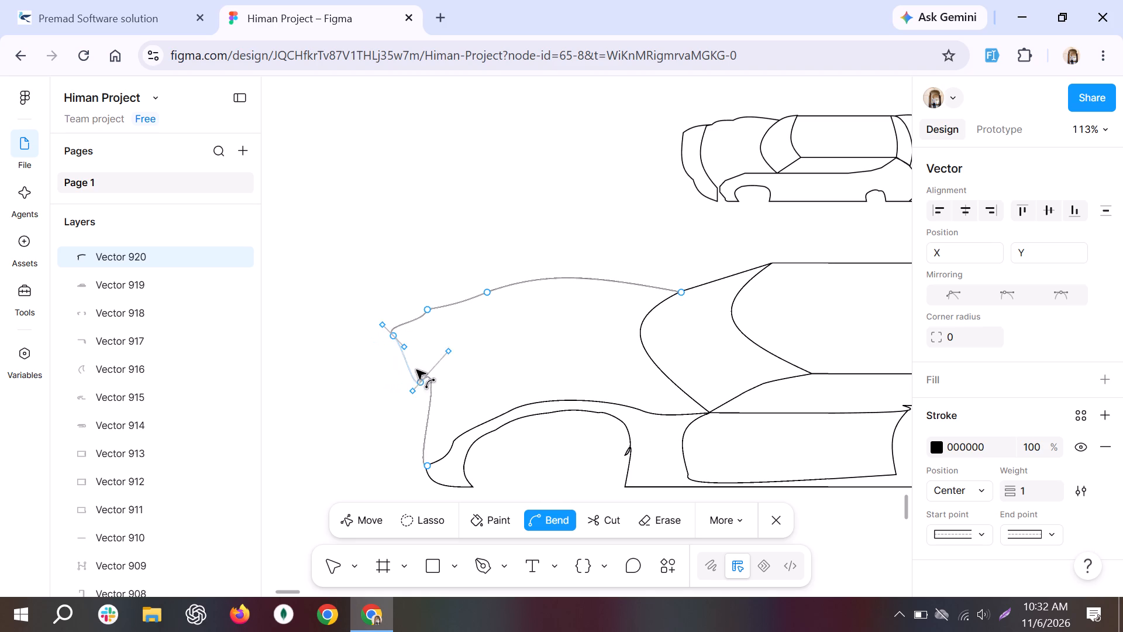
left_click_drag(416, 370, 392, 378)
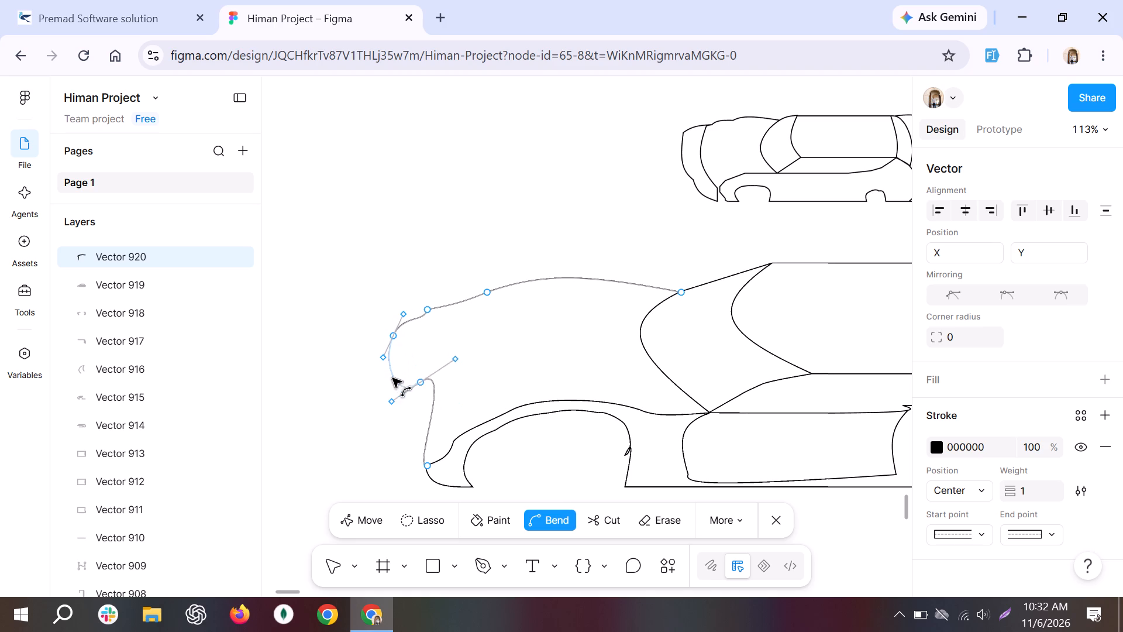
left_click_drag(392, 378, 416, 355)
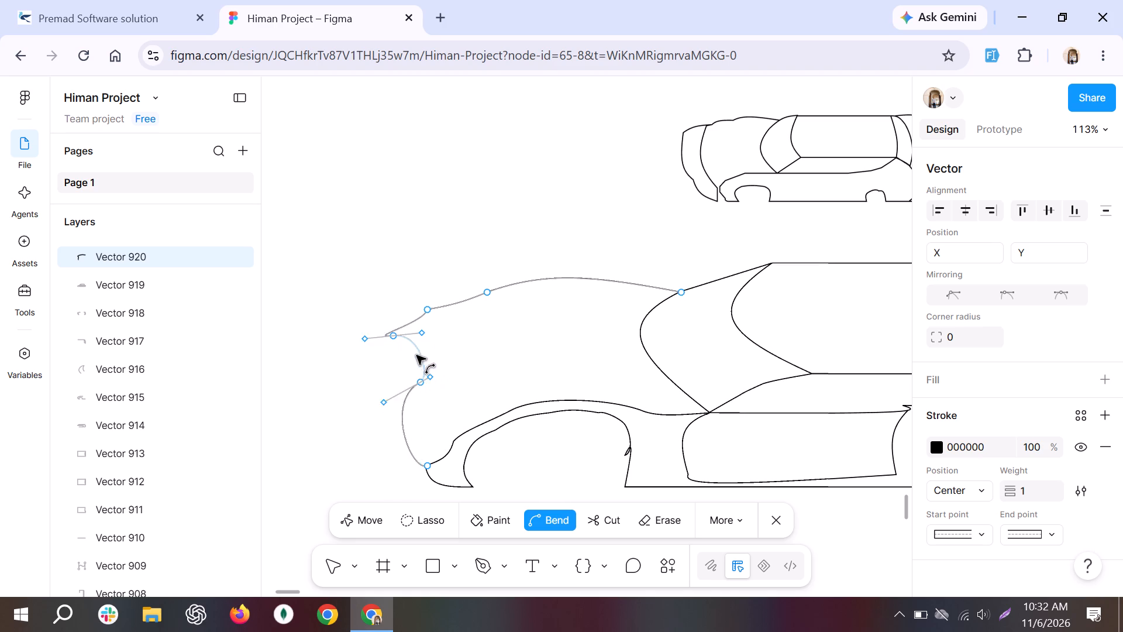
left_click_drag(416, 355, 416, 369)
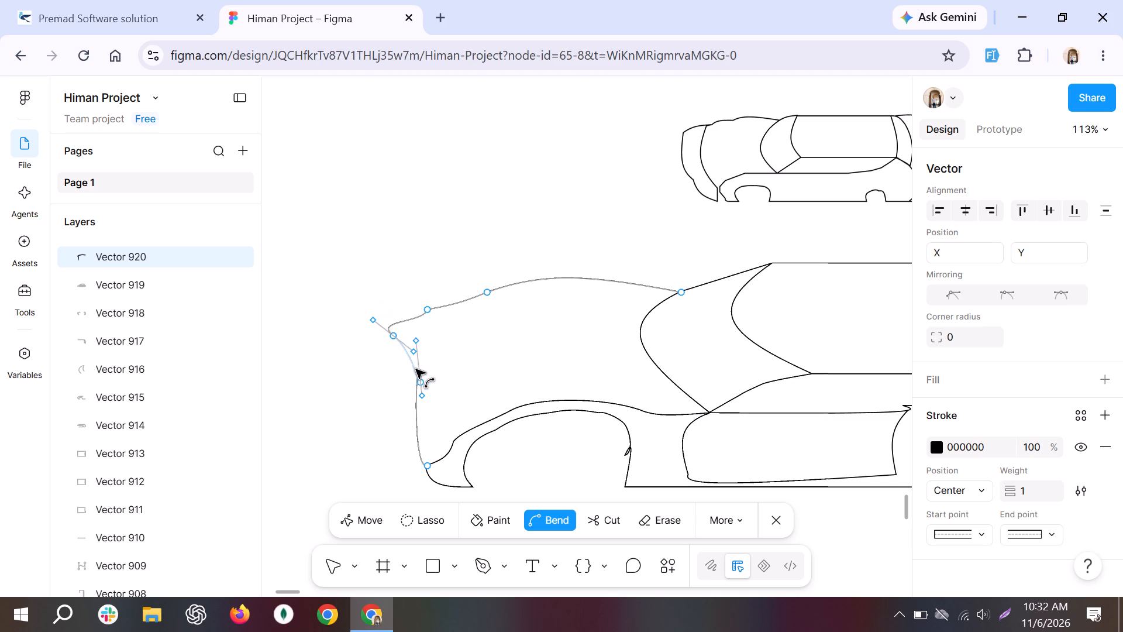
left_click_drag(416, 369, 418, 370)
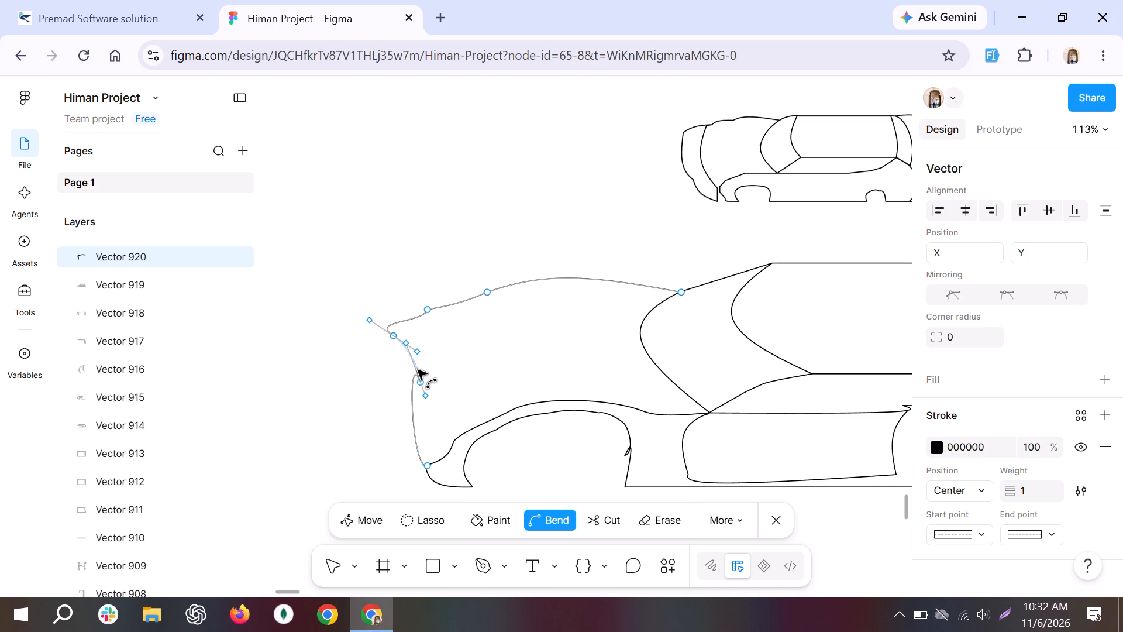
left_click_drag(418, 370, 374, 387)
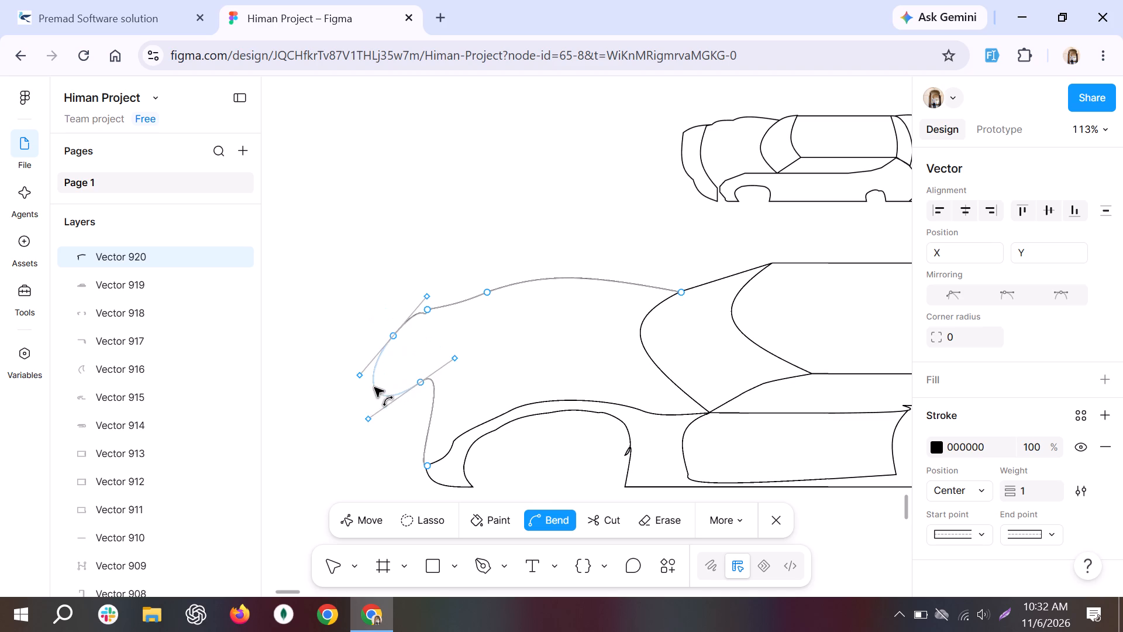
left_click_drag(374, 387, 404, 334)
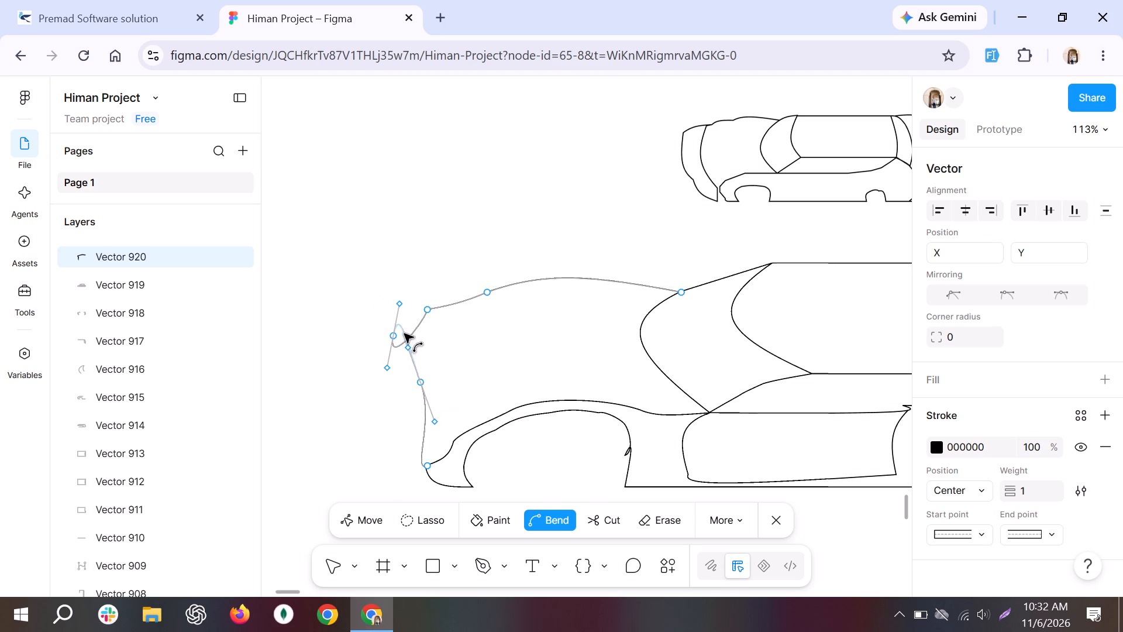
left_click_drag(404, 334, 408, 338)
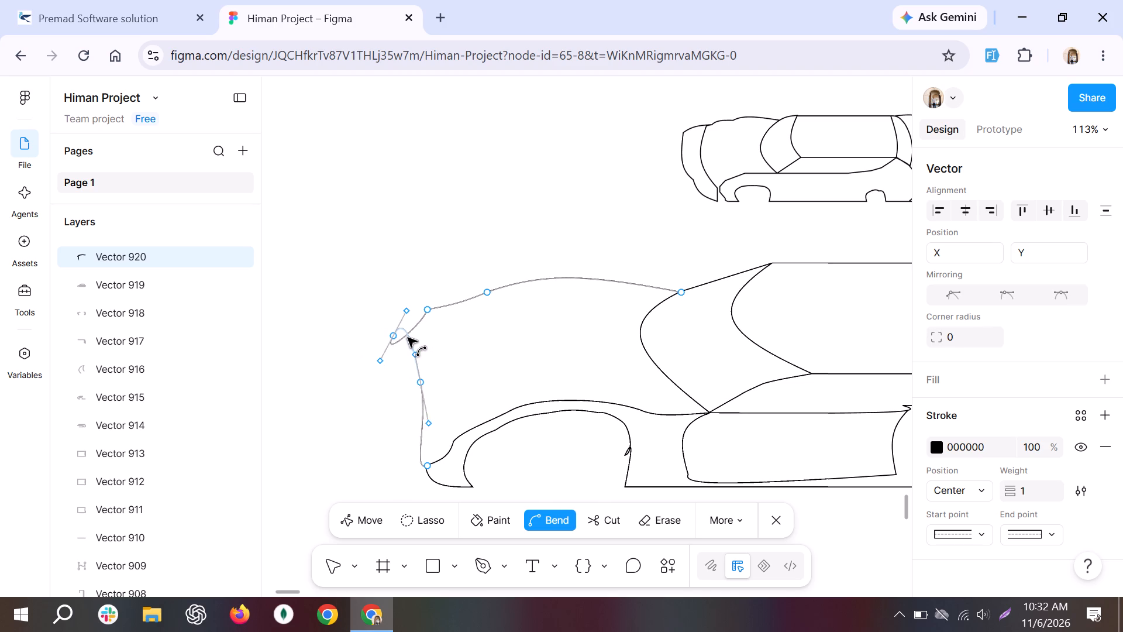
left_click_drag(408, 338, 395, 335)
left_click(496, 372)
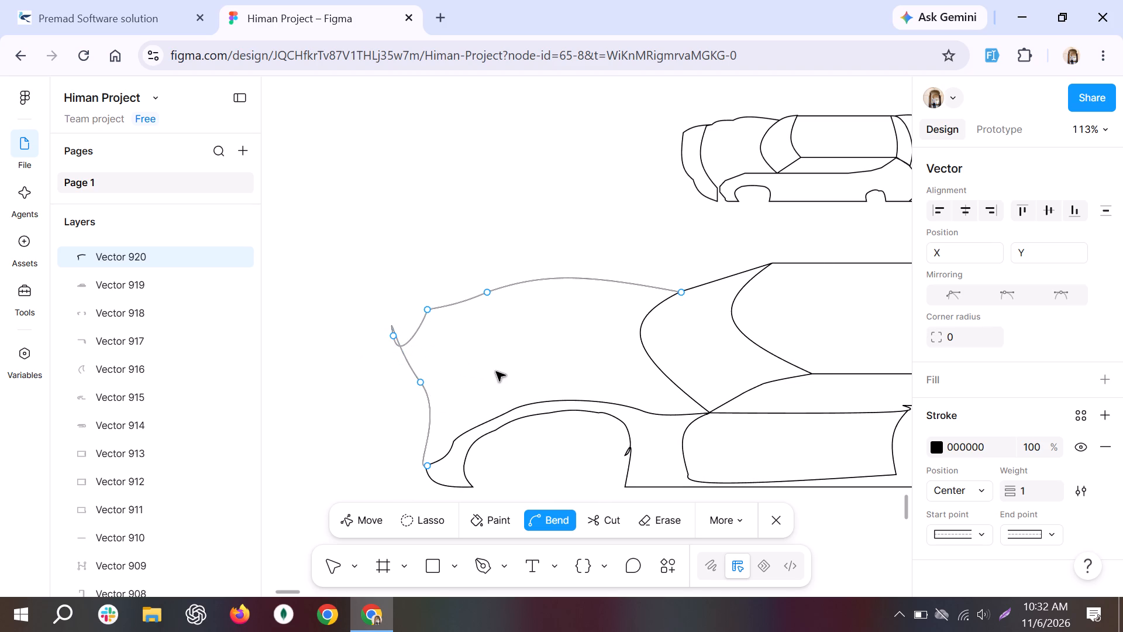
Draw a six-segment Pen path from the roof line's right end, curving around the car's right side to the fender's outermost edge.
scroll(496, 372, "down", 2, "ctrl")
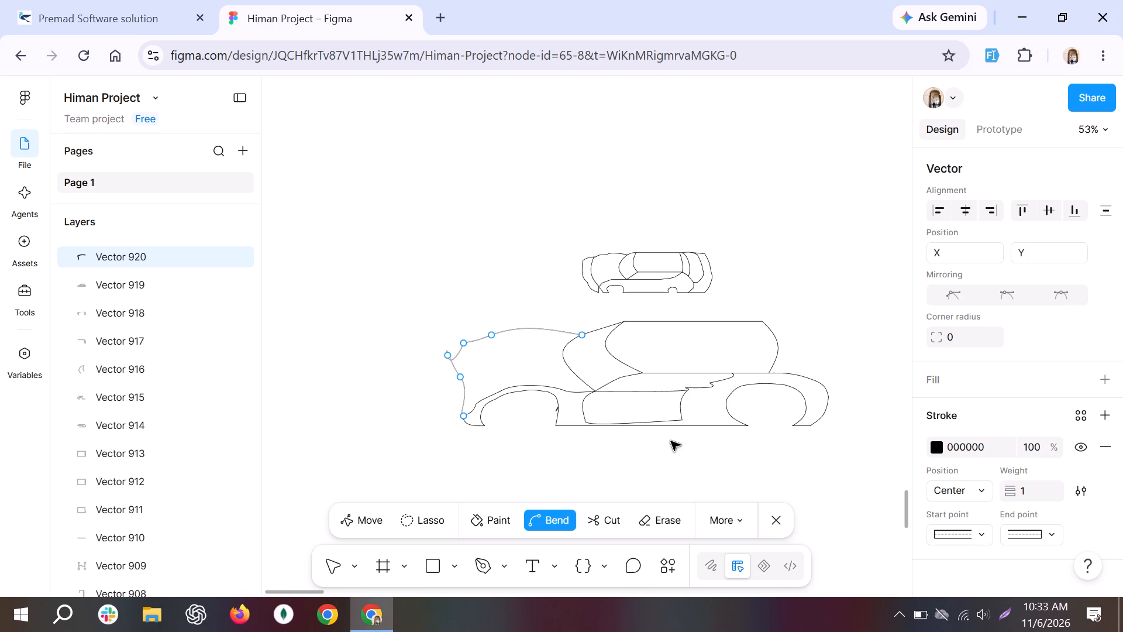
left_click(635, 473)
left_click(481, 566)
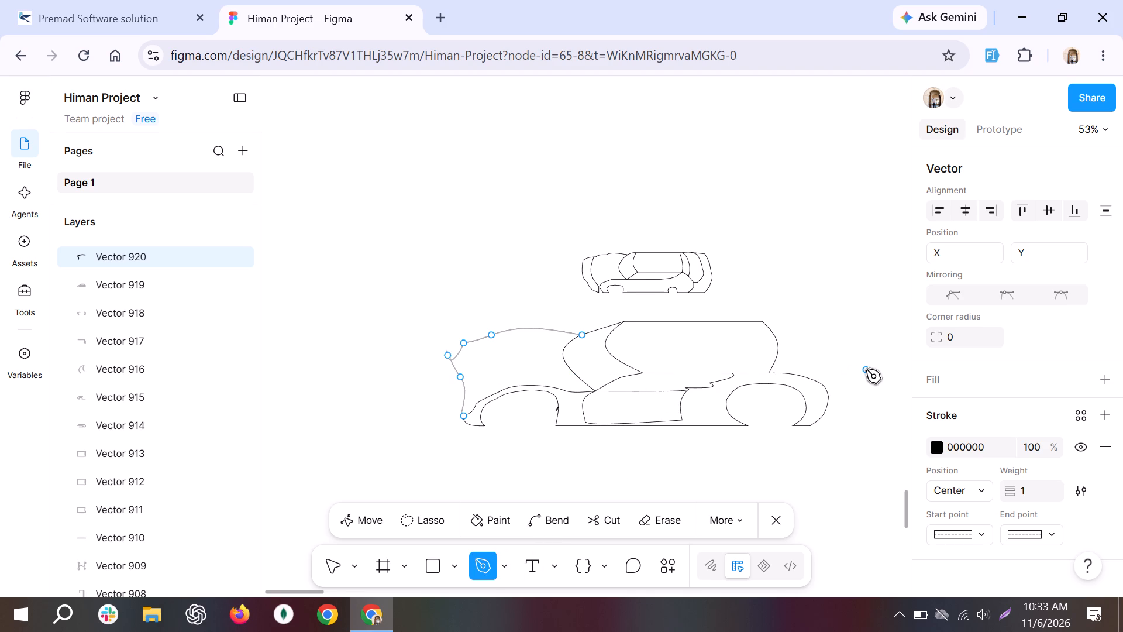
scroll(866, 369, "left", 1)
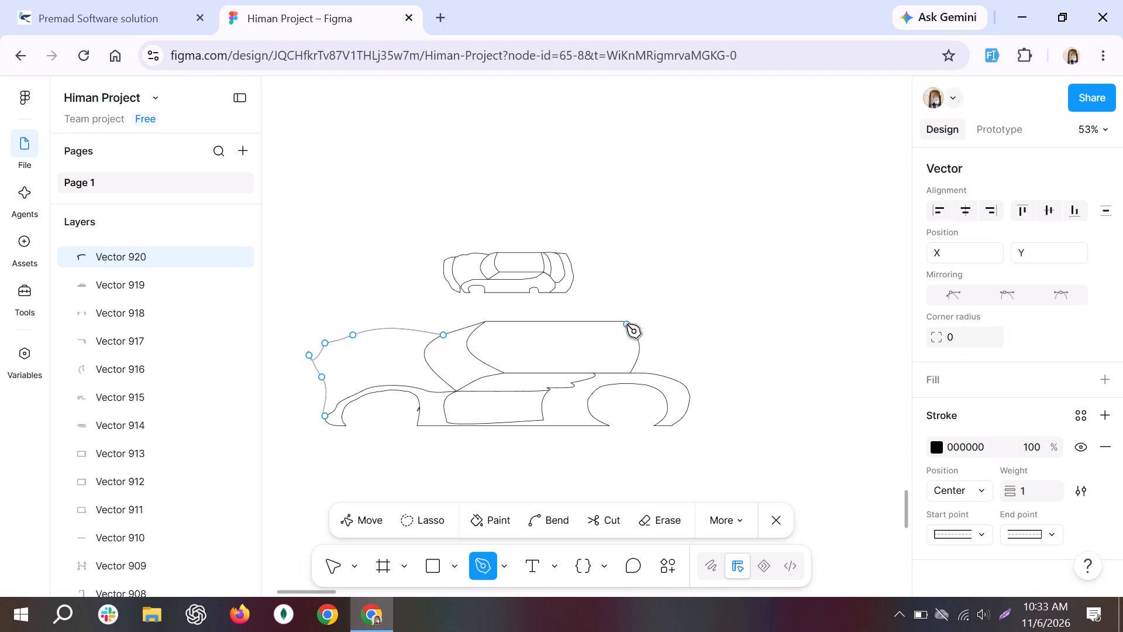
scroll(626, 324, "up", 2, "ctrl")
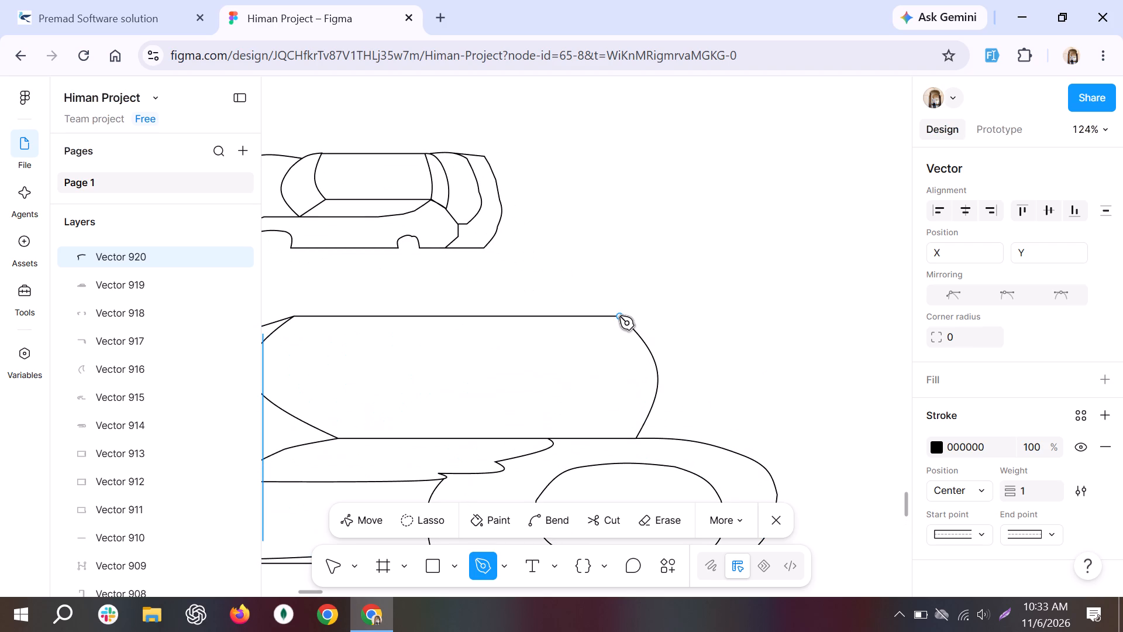
left_click(619, 316)
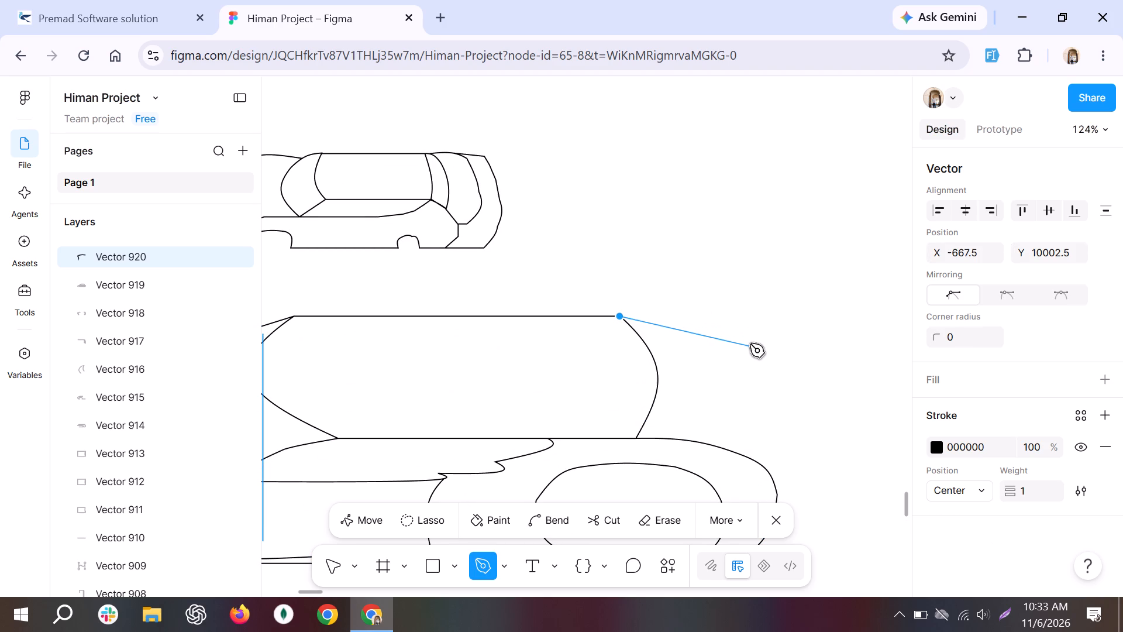
left_click(706, 327)
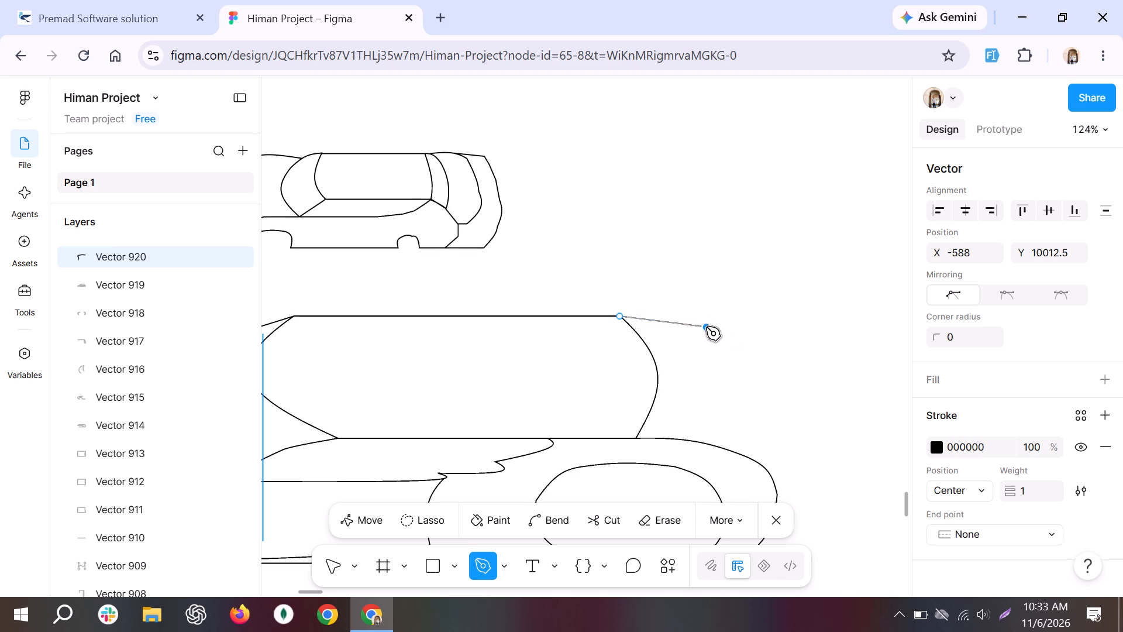
scroll(706, 327, "left", 2)
scroll(706, 327, "down", 1)
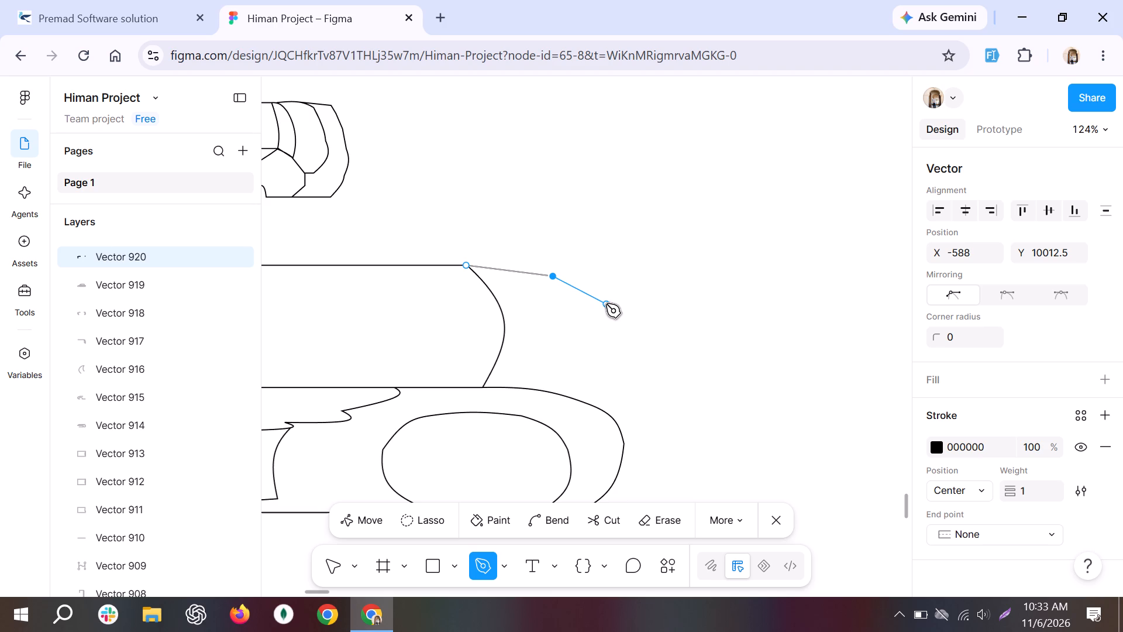
left_click(606, 304)
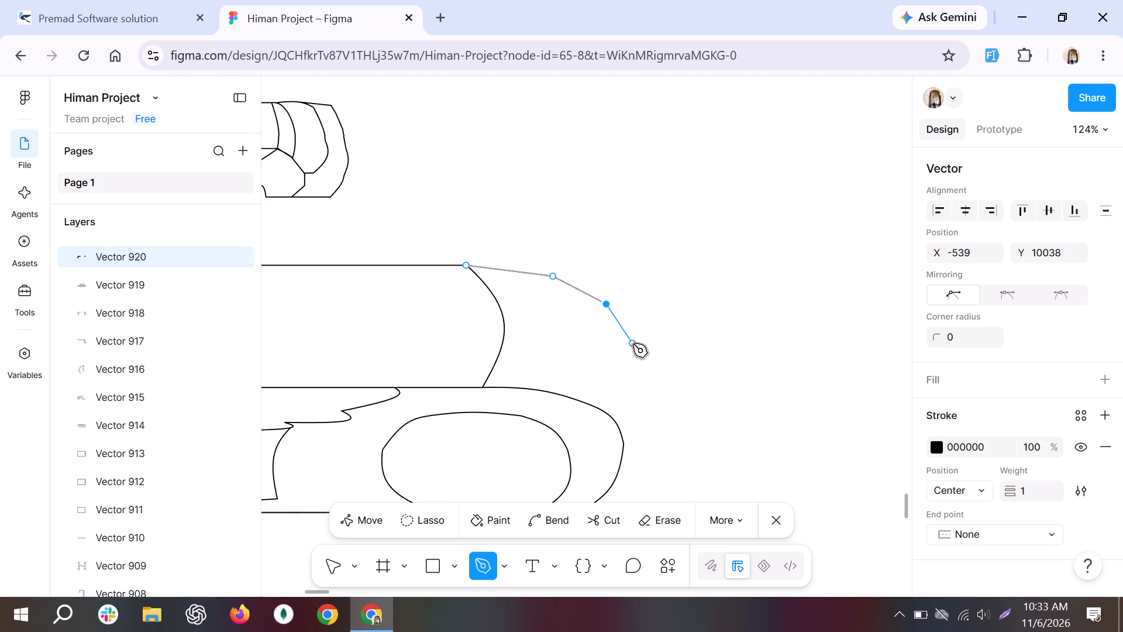
left_click(633, 344)
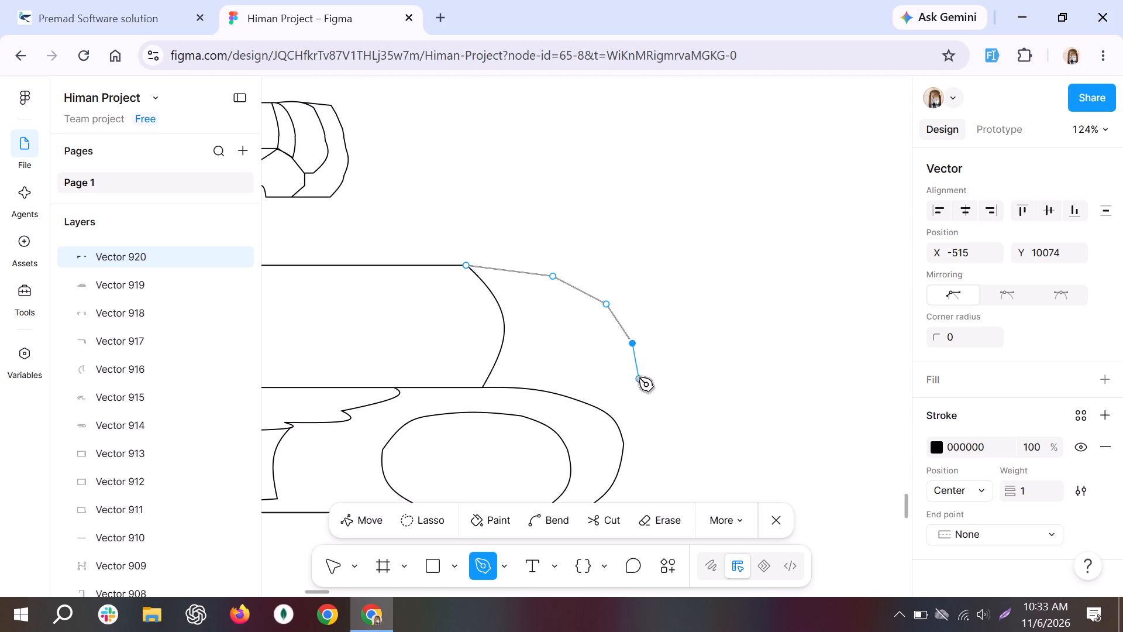
left_click(640, 377)
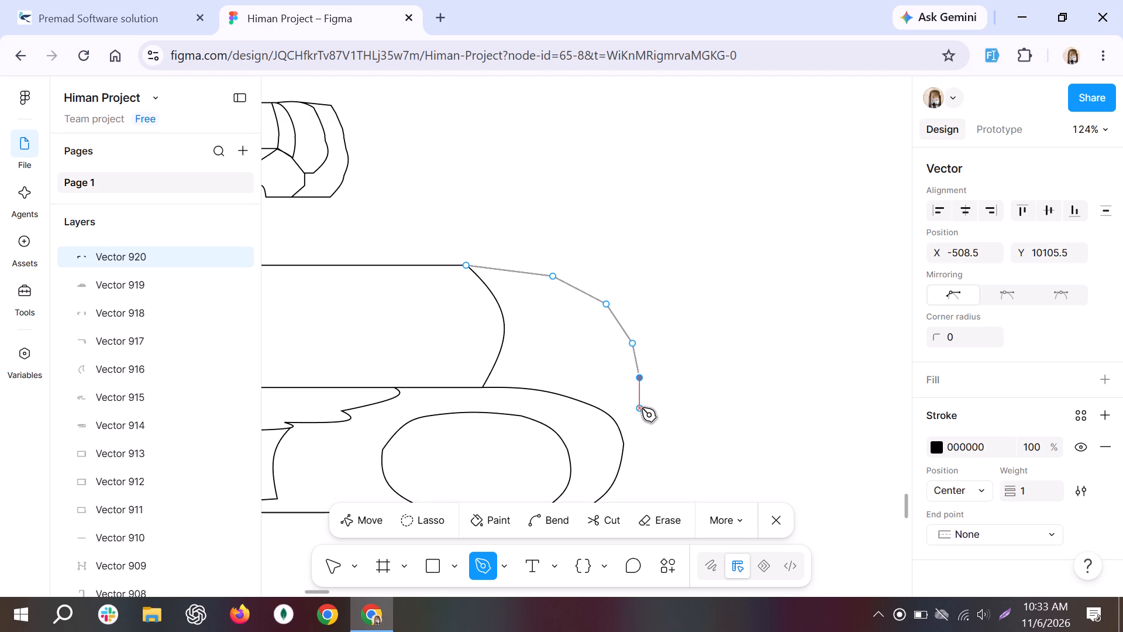
left_click(642, 408)
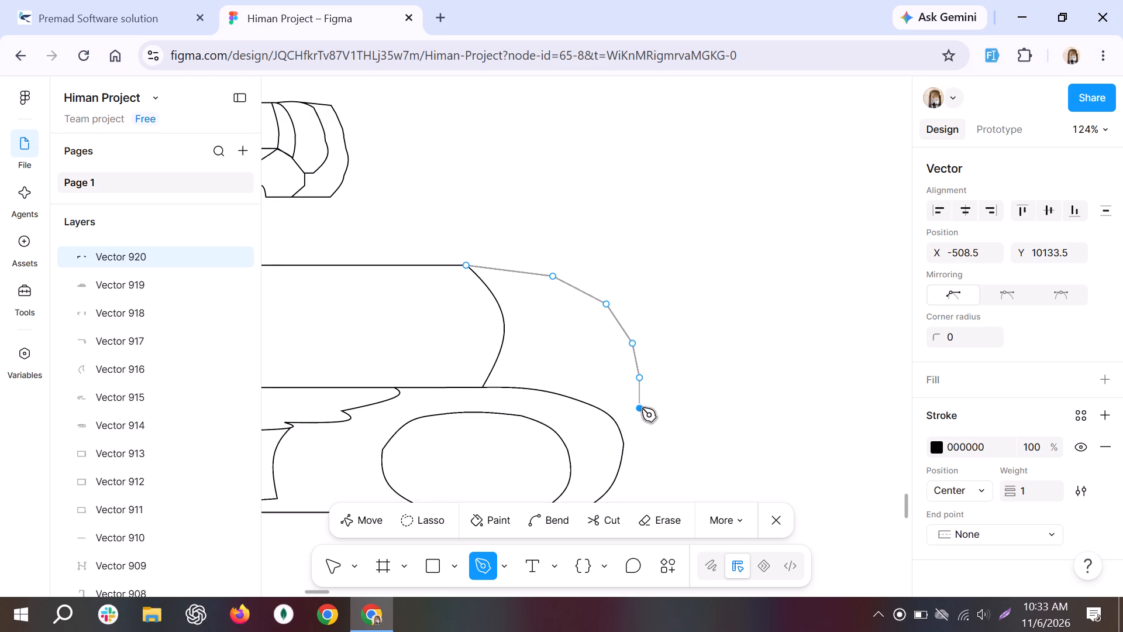
left_click(623, 453)
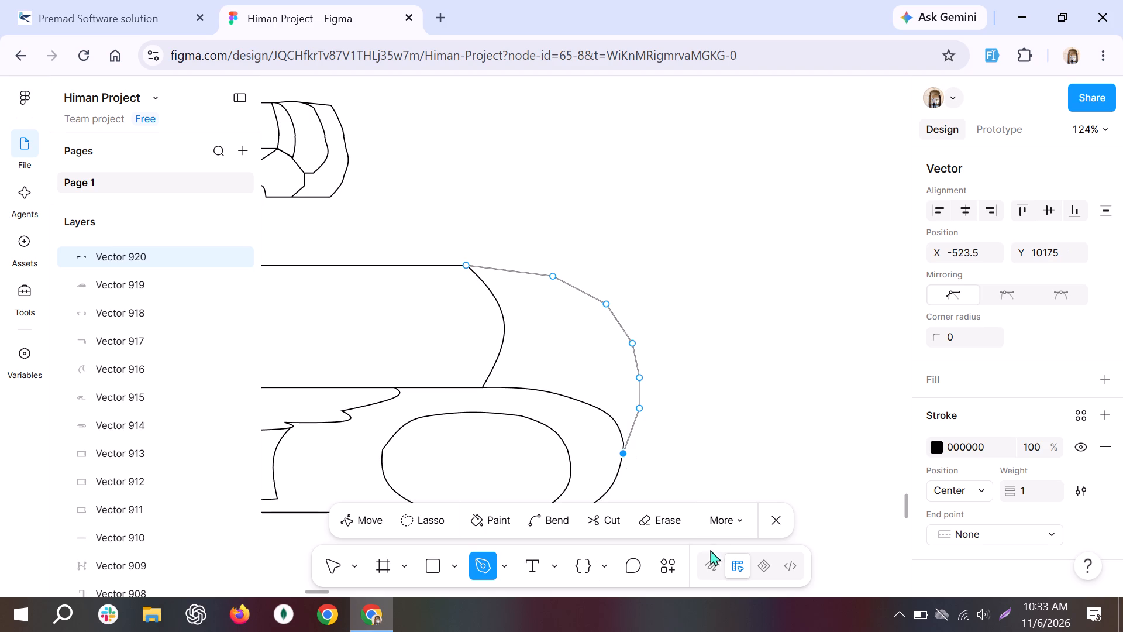
Bend the segments of the new right-end contour below its long top segment, bowing them slightly outward into a rounded body outline.
left_click(532, 518)
left_click_drag(573, 284, 574, 297)
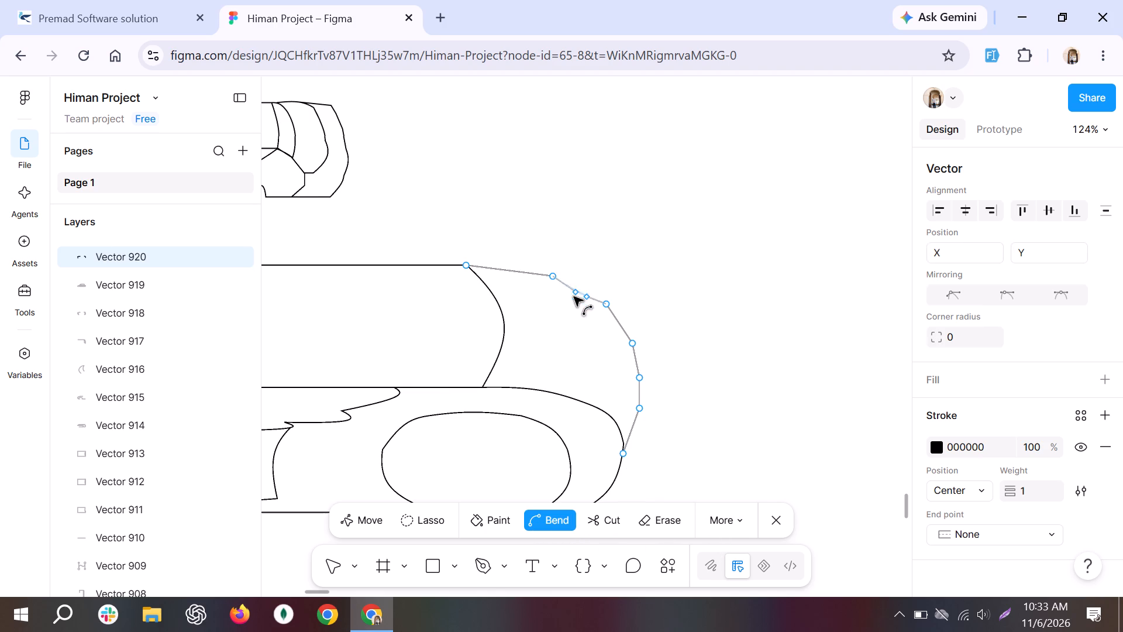
left_click_drag(574, 297, 581, 284)
left_click_drag(618, 321, 622, 322)
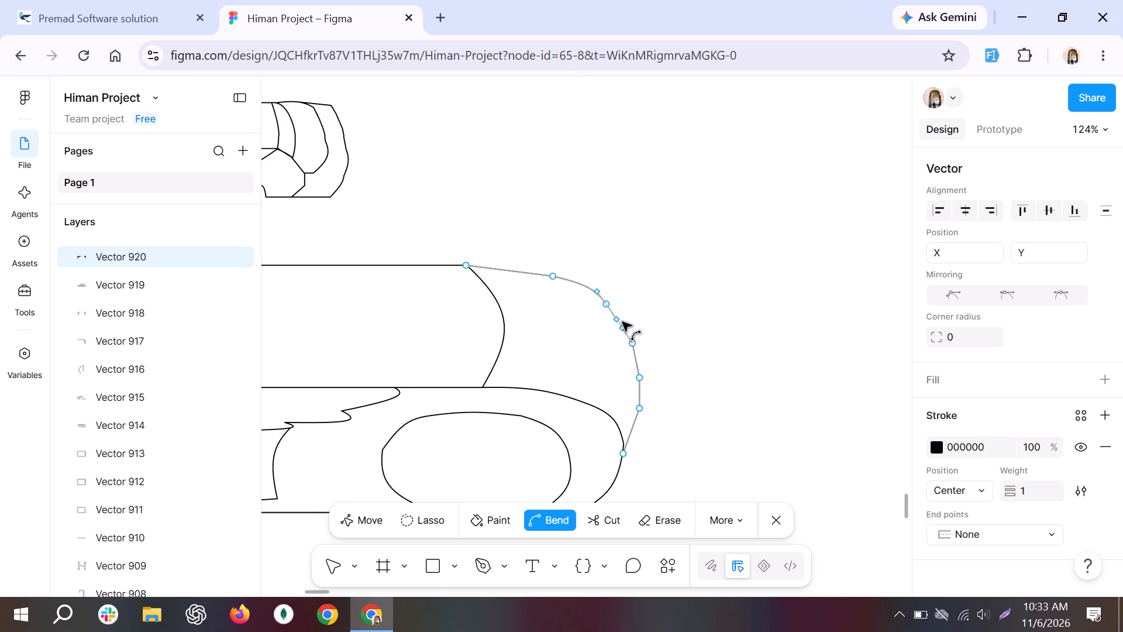
left_click_drag(622, 322, 623, 329)
left_click_drag(636, 358, 639, 365)
left_click_drag(636, 391, 644, 400)
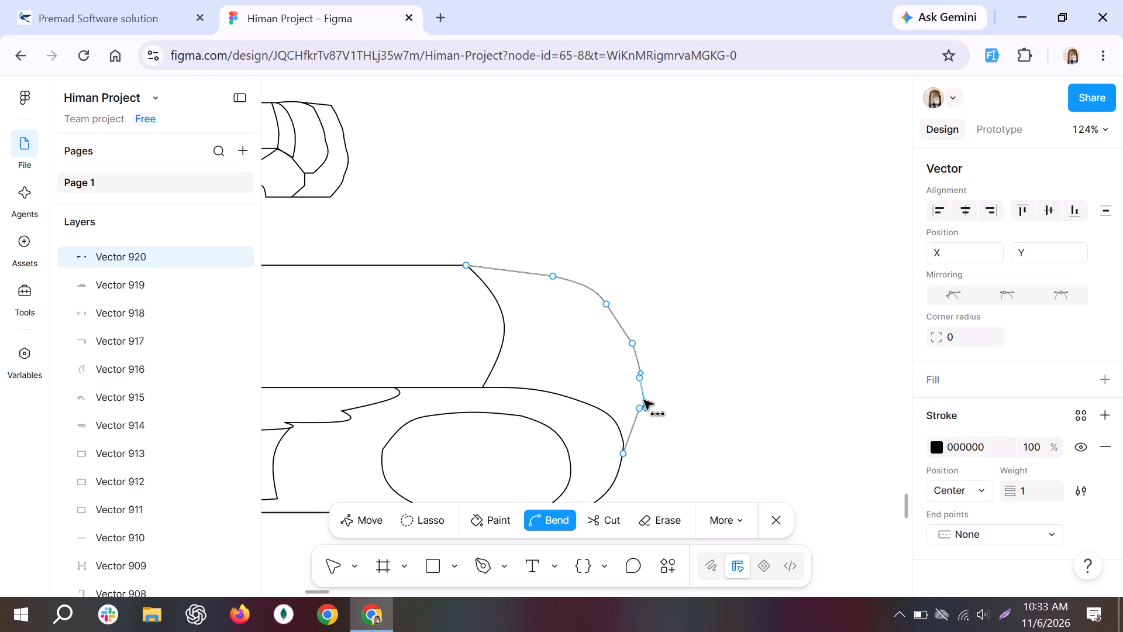
left_click_drag(631, 423, 635, 429)
left_click(756, 386)
scroll(756, 386, "down", 2, "ctrl")
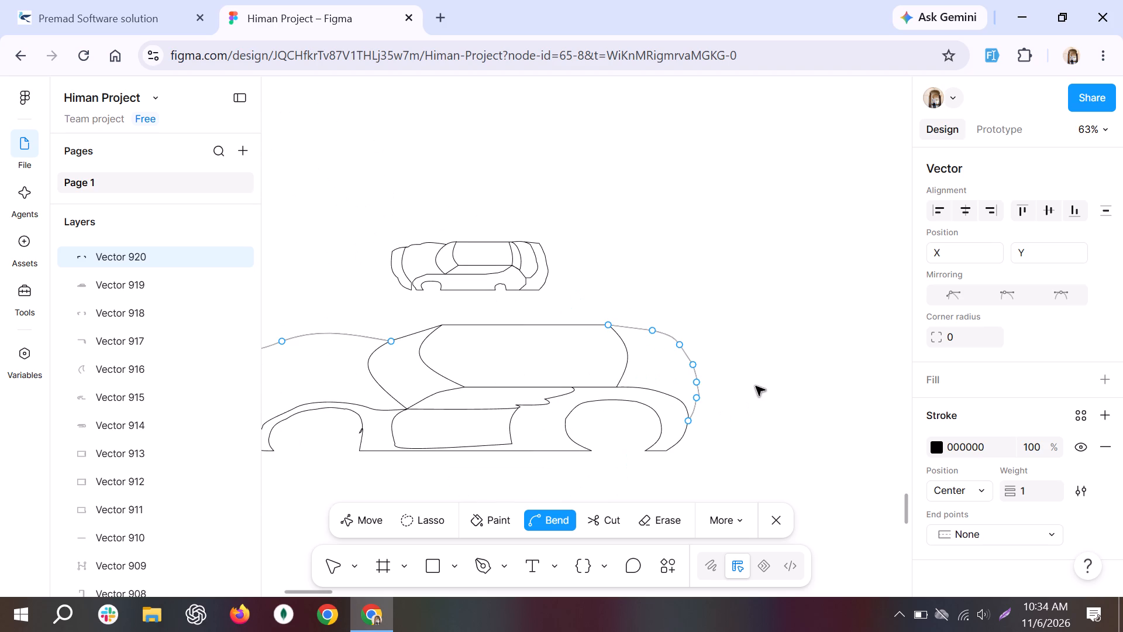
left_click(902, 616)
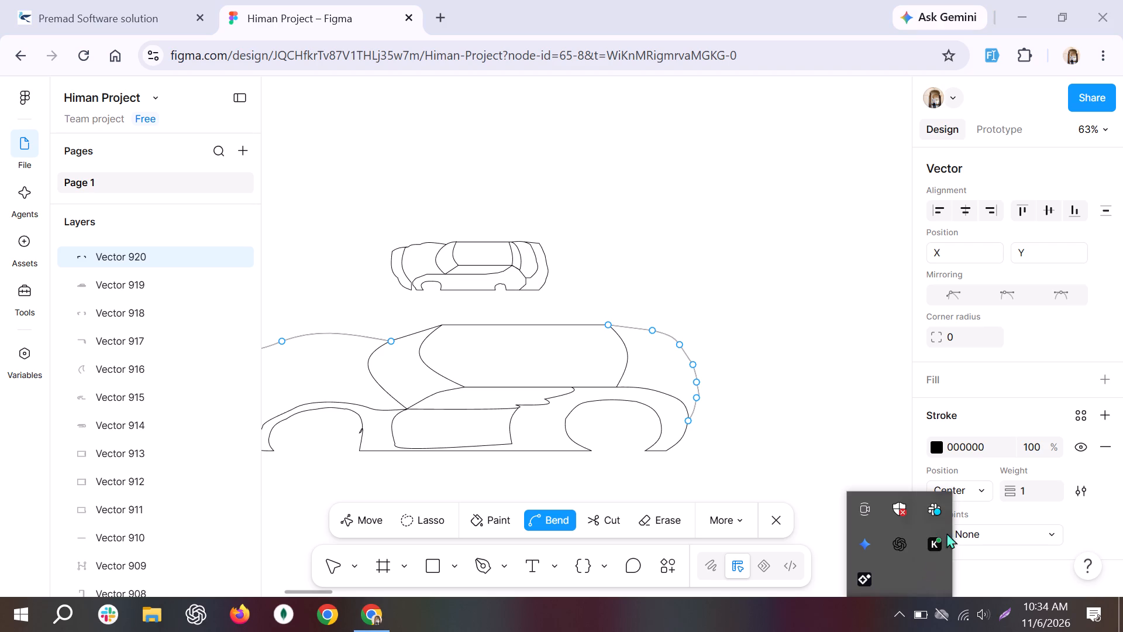
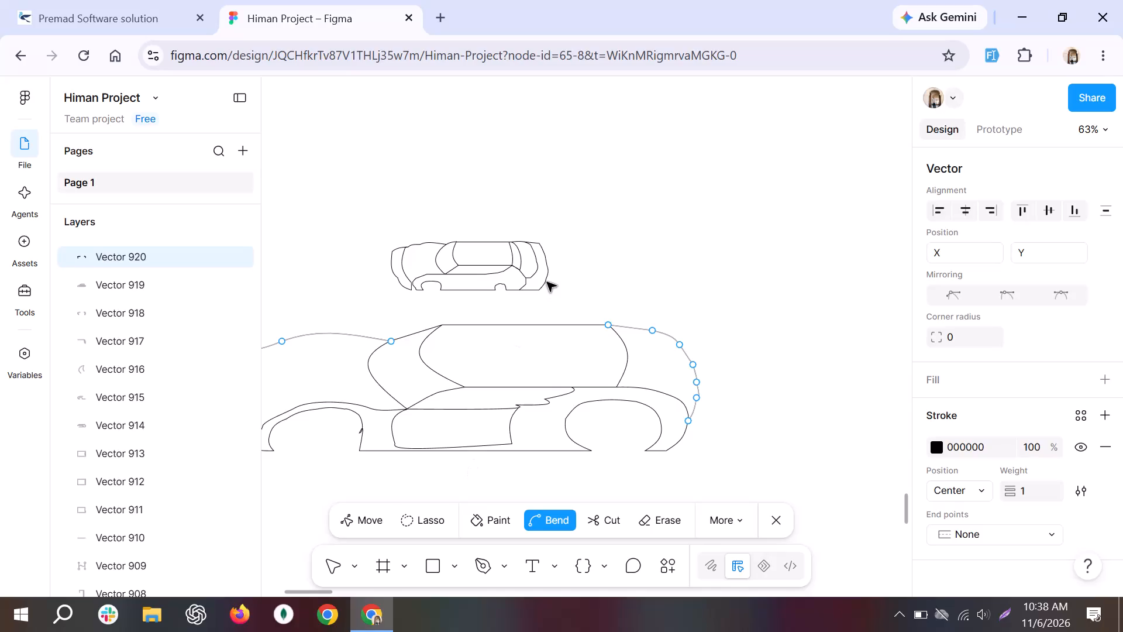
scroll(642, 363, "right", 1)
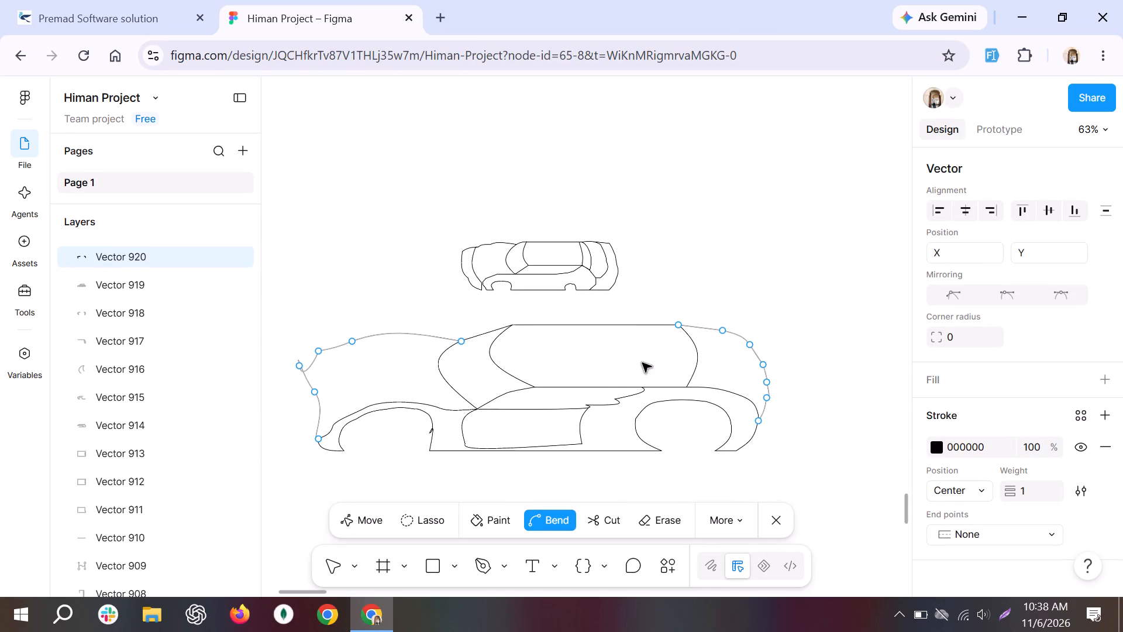
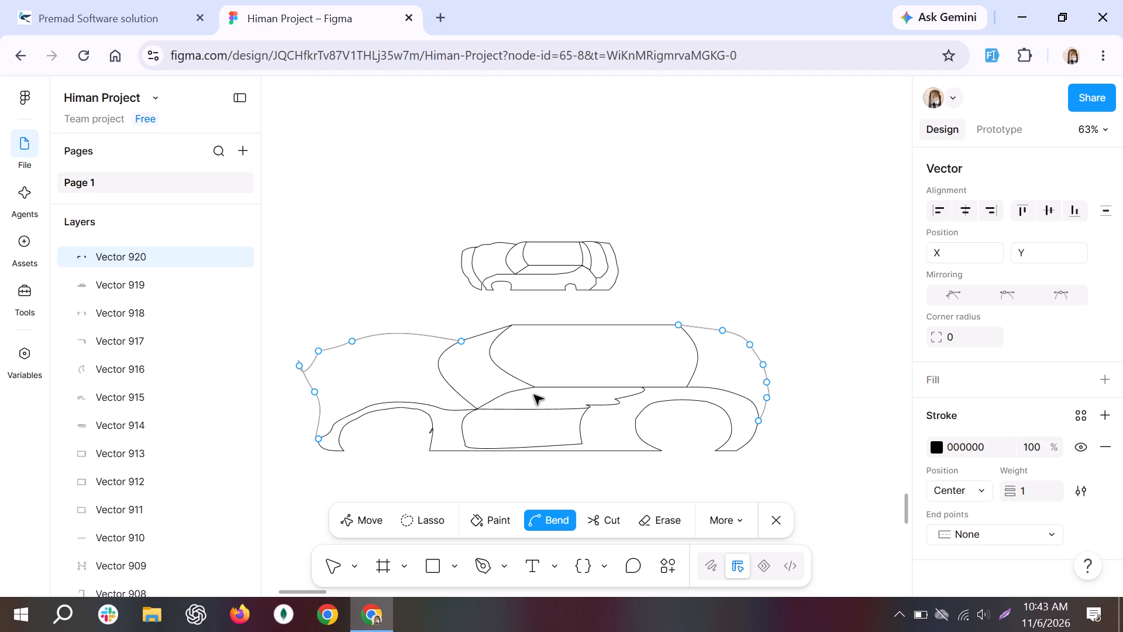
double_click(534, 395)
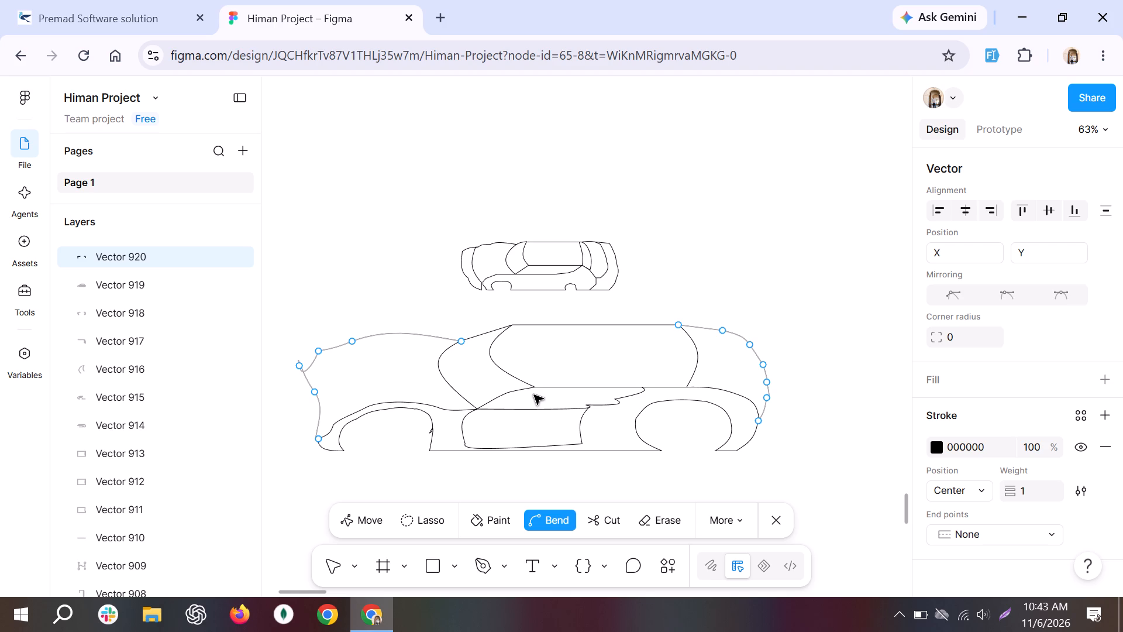